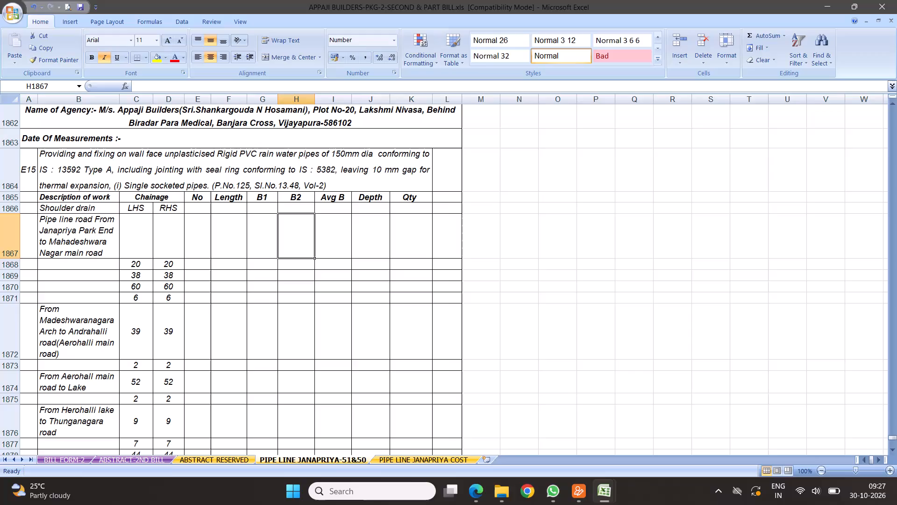
# Enter LHS as the description in B1868, below the Janapriya Park End pipe line road entry.
pyautogui.click(139, 243)
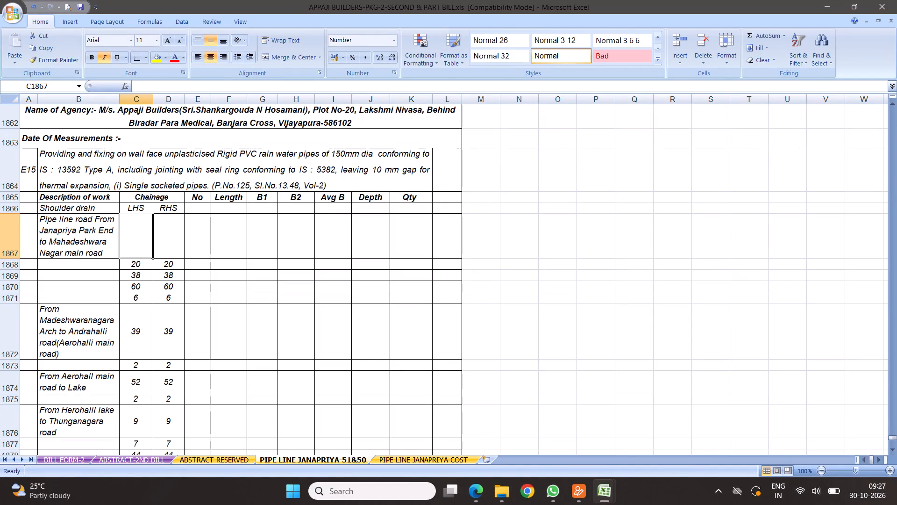
pyautogui.click(197, 247)
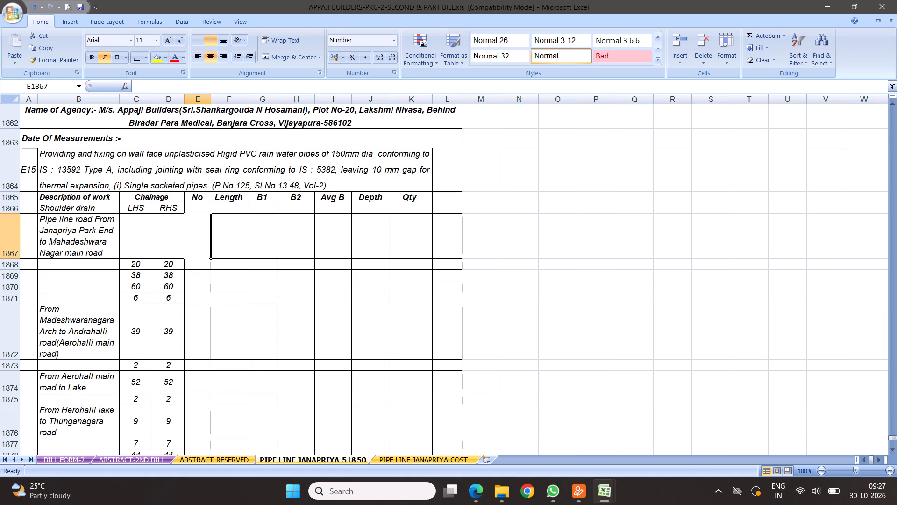
pyautogui.click(104, 266)
pyautogui.write('LHS')
pyautogui.click(240, 302)
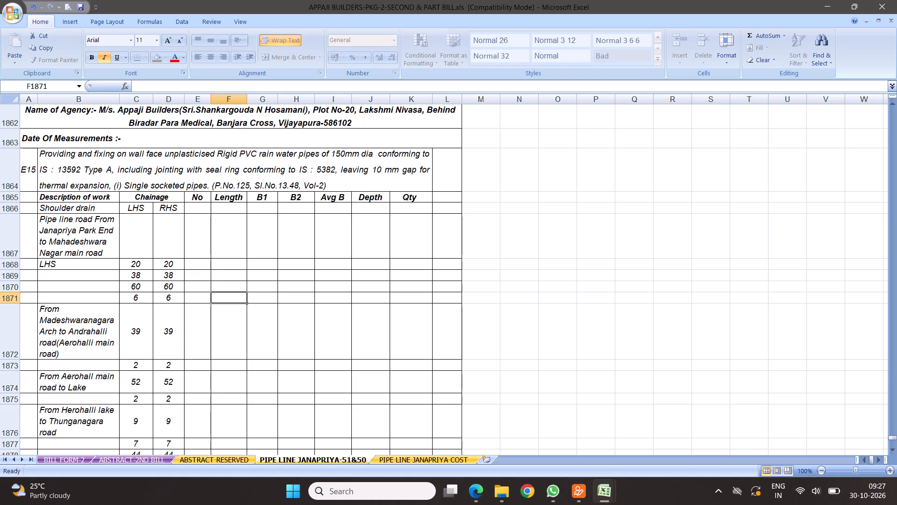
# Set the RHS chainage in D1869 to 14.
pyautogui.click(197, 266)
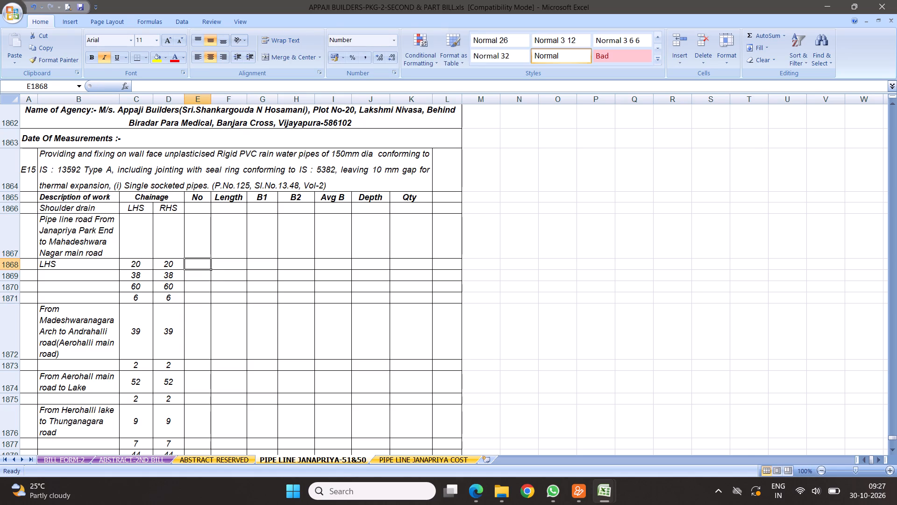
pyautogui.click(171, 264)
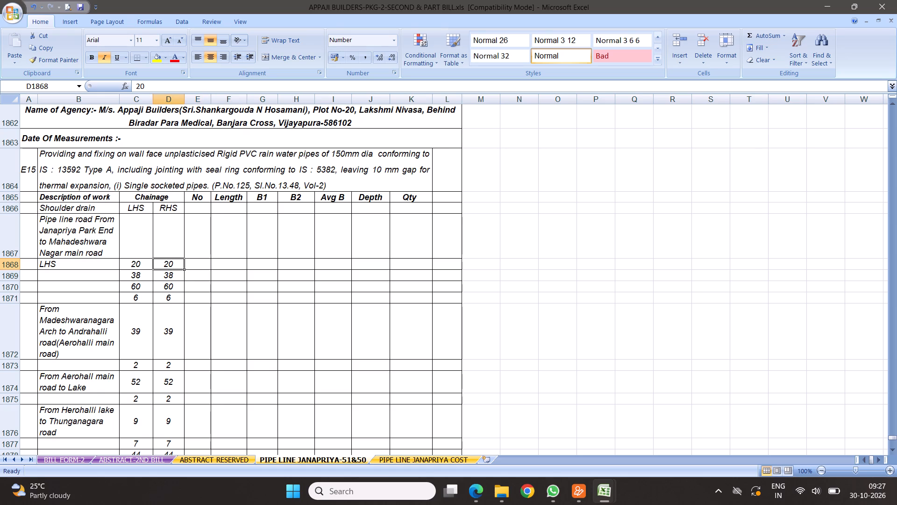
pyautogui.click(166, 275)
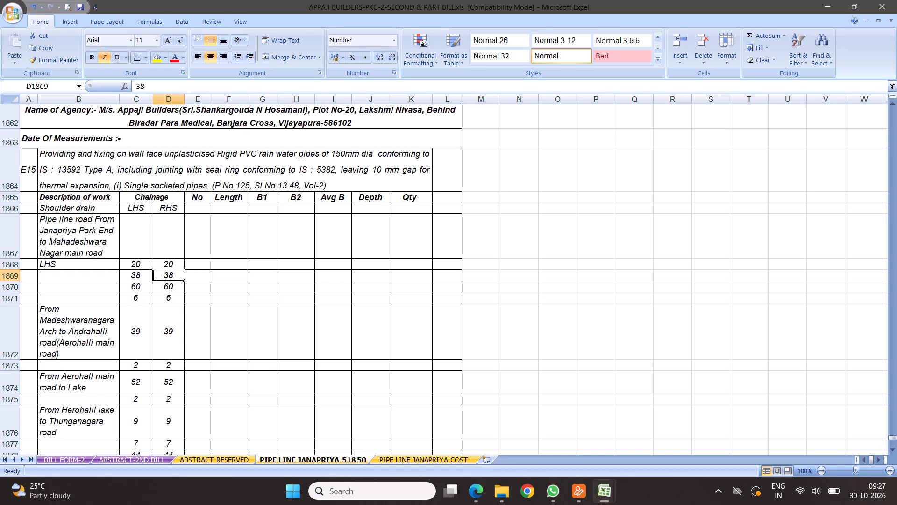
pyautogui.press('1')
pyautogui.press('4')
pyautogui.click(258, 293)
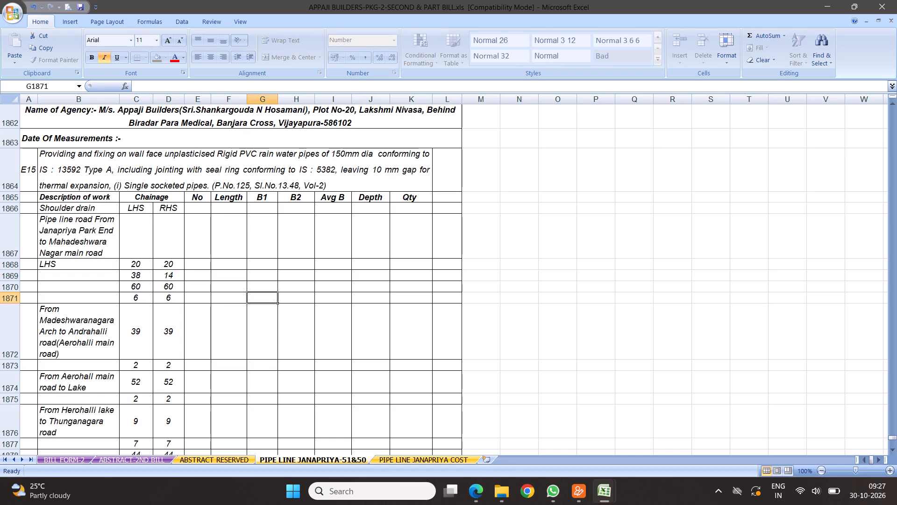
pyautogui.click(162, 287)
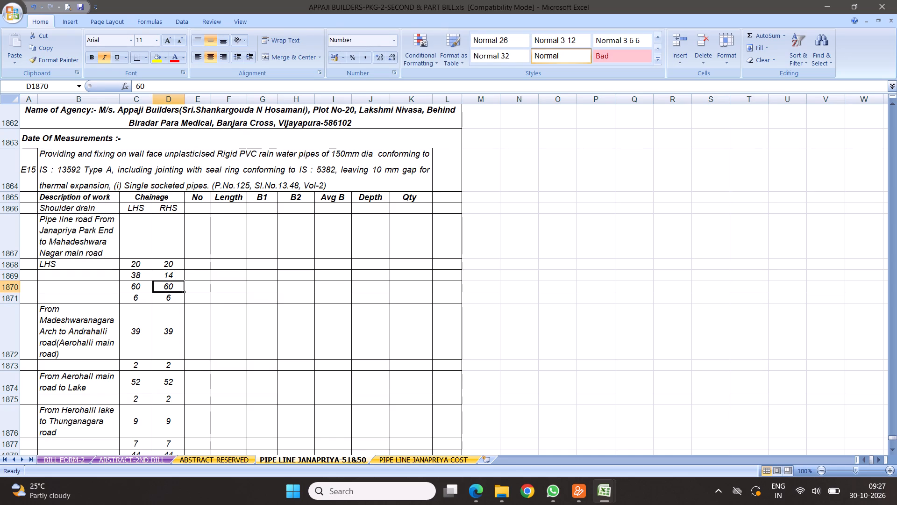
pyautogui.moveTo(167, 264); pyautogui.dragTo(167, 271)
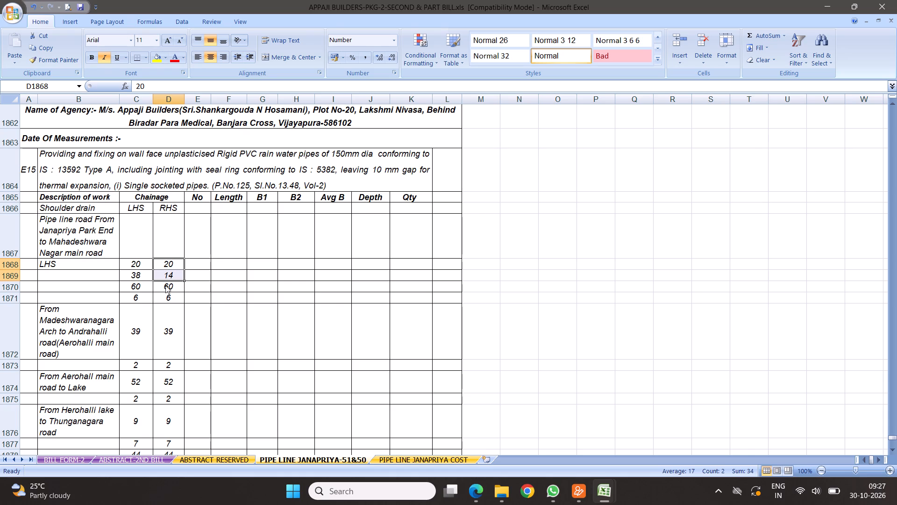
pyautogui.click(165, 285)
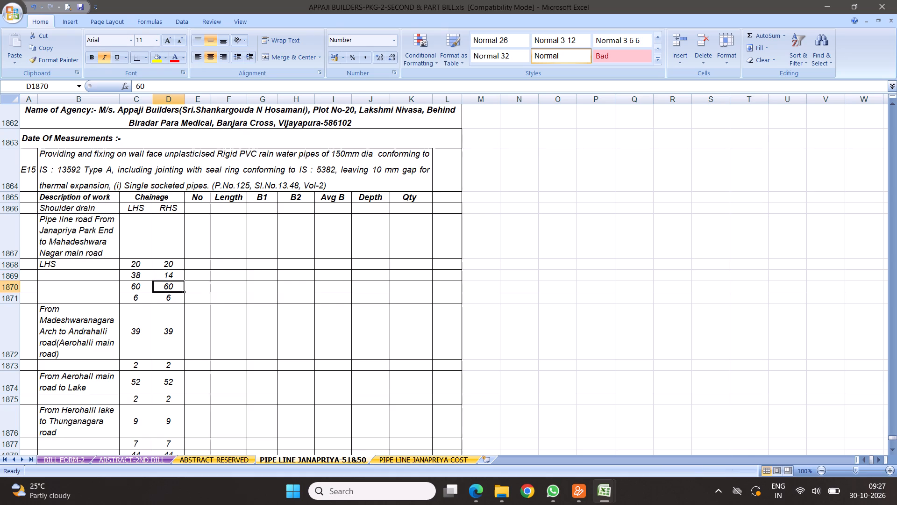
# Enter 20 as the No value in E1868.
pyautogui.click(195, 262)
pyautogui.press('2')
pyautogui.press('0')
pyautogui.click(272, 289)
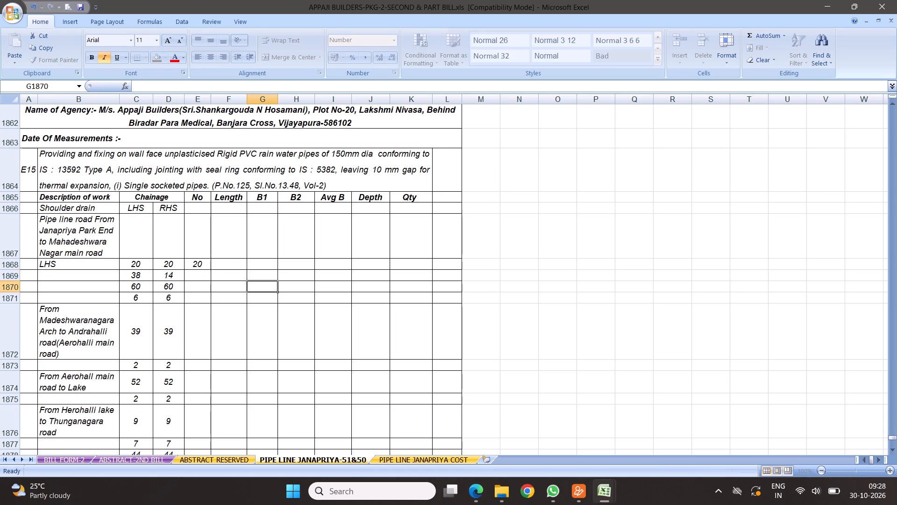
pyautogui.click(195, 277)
# Enter the No values 17, 14 and 11 in E1868 to E1870.
pyautogui.click(193, 262)
pyautogui.press('1')
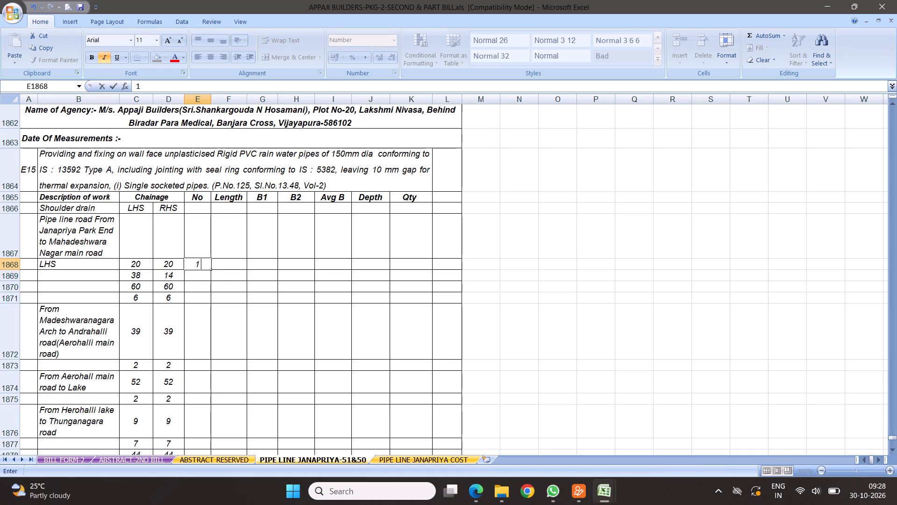
pyautogui.press('7')
pyautogui.click(253, 281)
pyautogui.click(199, 274)
pyautogui.press('1')
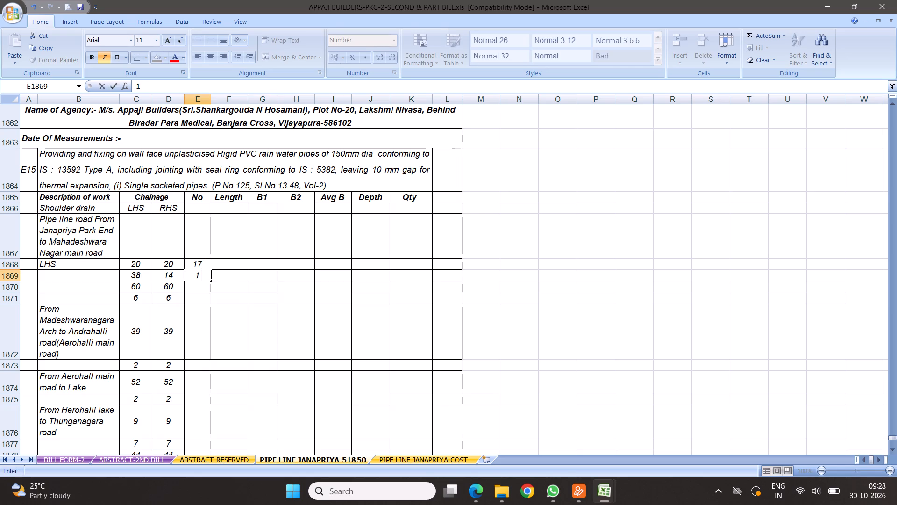
pyautogui.press('4')
pyautogui.click(255, 322)
pyautogui.click(200, 281)
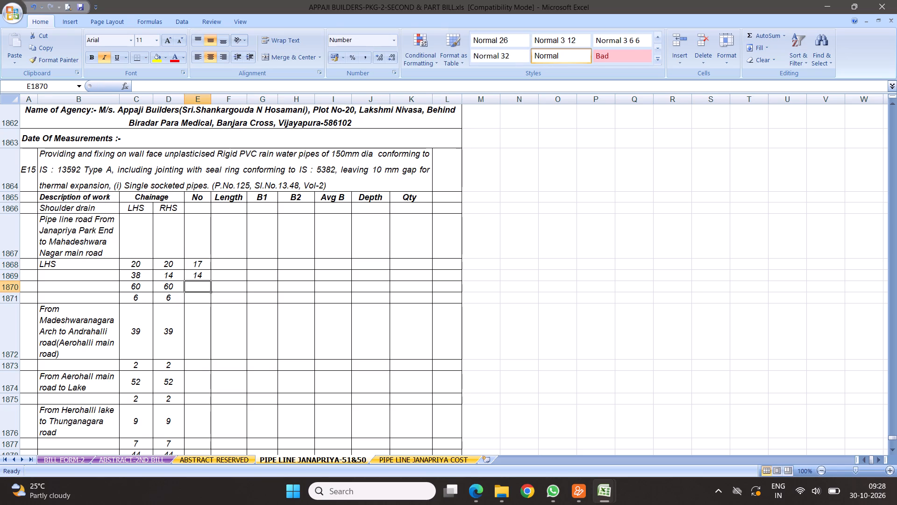
pyautogui.press('1')
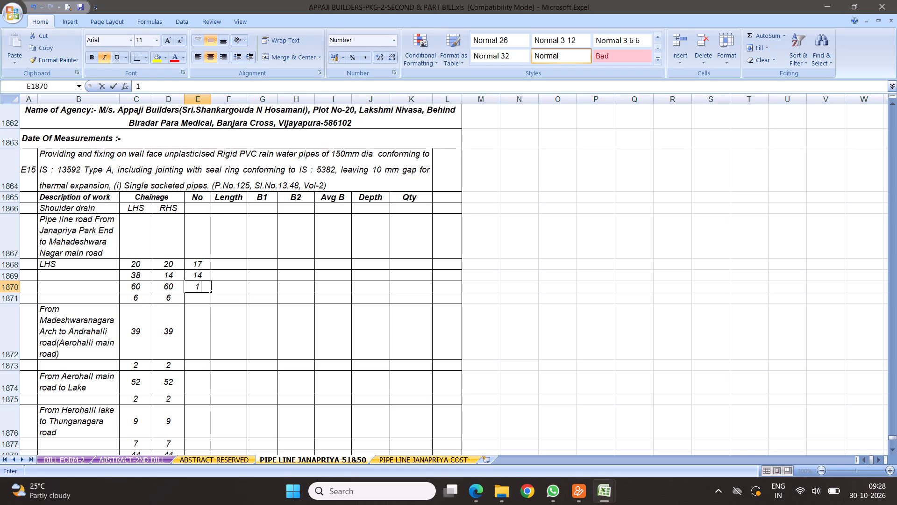
pyautogui.press('1')
pyautogui.click(277, 330)
# Clear the LHS and RHS chainage values in C1868:D1871.
pyautogui.moveTo(136, 262); pyautogui.dragTo(174, 299)
pyautogui.press('Delete')
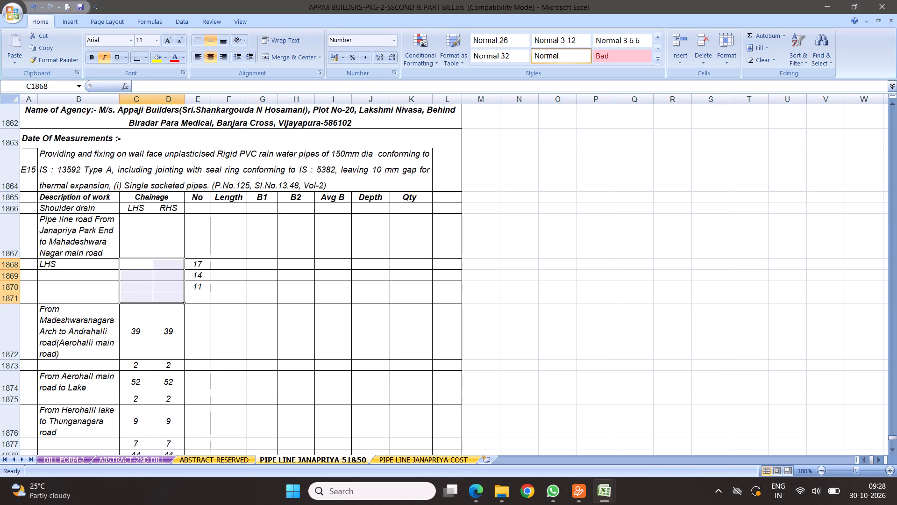
# Insert three blank rows above row 1871, before the Madeshwaranagara Arch road entry.
pyautogui.moveTo(15, 299); pyautogui.dragTo(36, 365)
pyautogui.rightClick(91, 328)
pyautogui.click(122, 389)
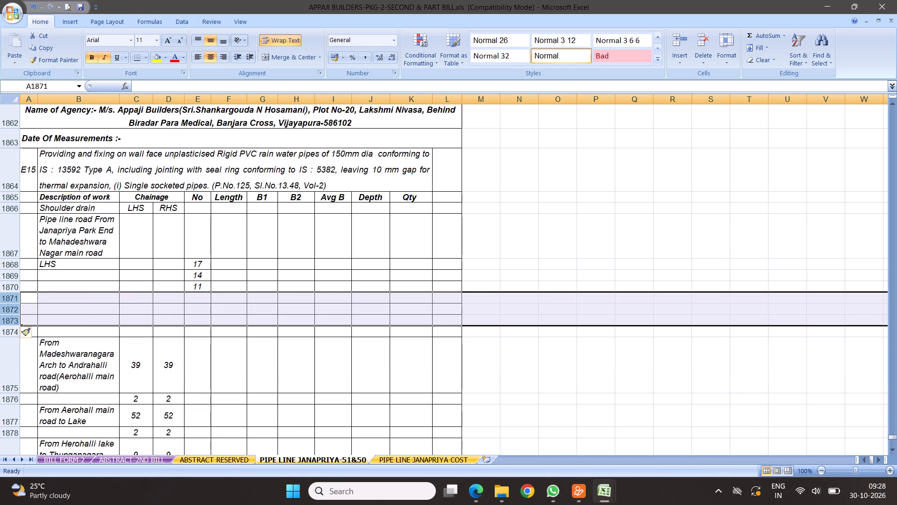
# Enter 1.3 as the Length in F1868 and show it with two decimal places.
pyautogui.click(235, 265)
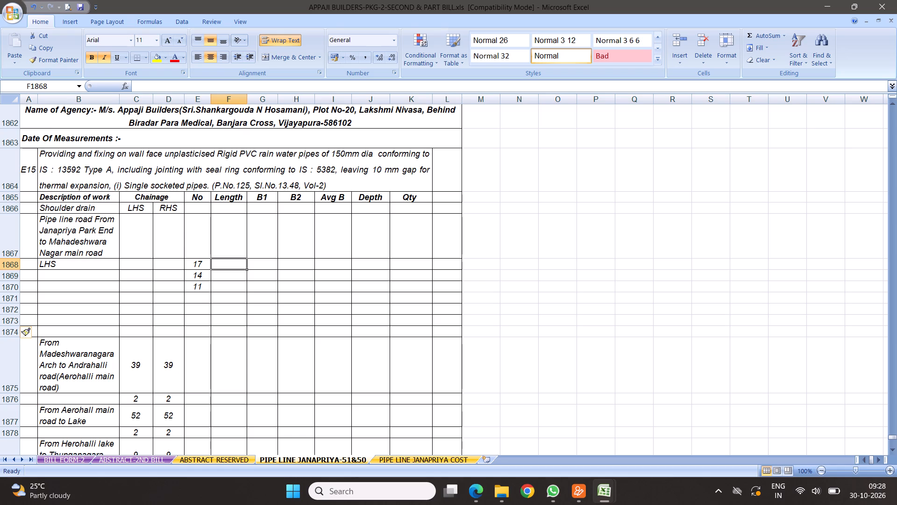
pyautogui.press('1')
pyautogui.press('.')
pyautogui.press('3')
pyautogui.click(341, 308)
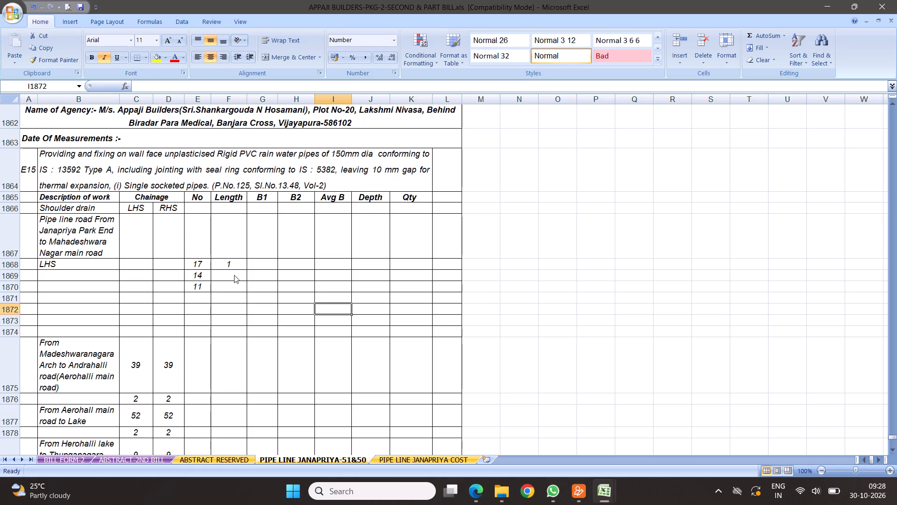
pyautogui.click(230, 264)
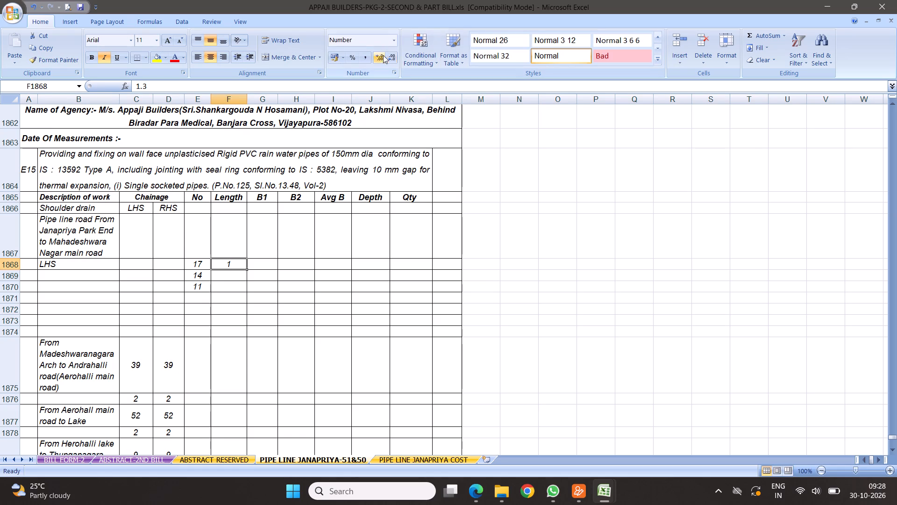
pyautogui.doubleClick(380, 54)
# Copy the two-decimal number format of F1868 to the Length cells F1869:F1875.
pyautogui.click(32, 53)
pyautogui.moveTo(236, 275); pyautogui.dragTo(235, 304)
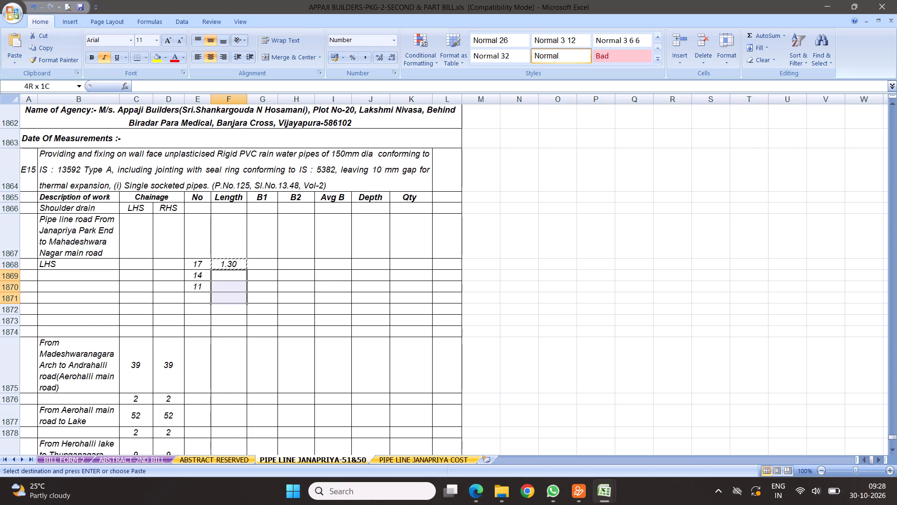
pyautogui.moveTo(235, 304); pyautogui.dragTo(233, 374)
pyautogui.click(230, 270)
pyautogui.click(230, 264)
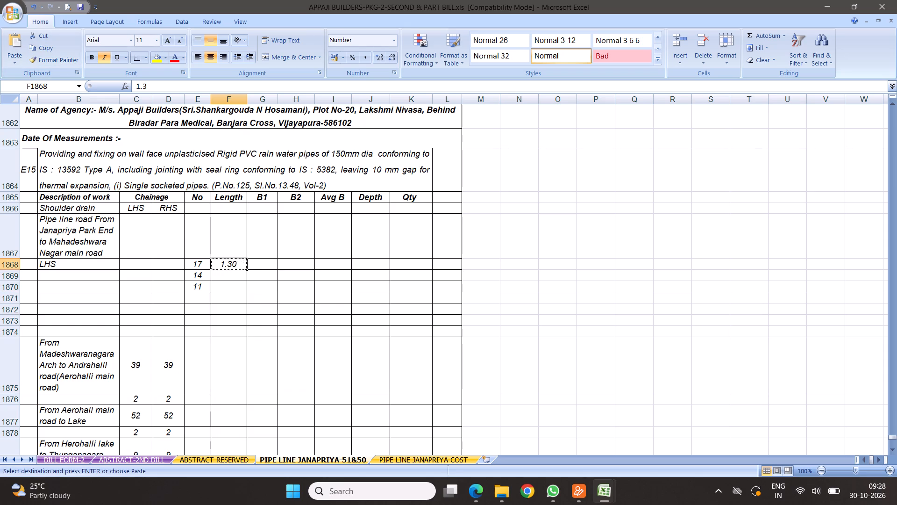
pyautogui.click(29, 57)
pyautogui.moveTo(226, 276); pyautogui.dragTo(226, 353)
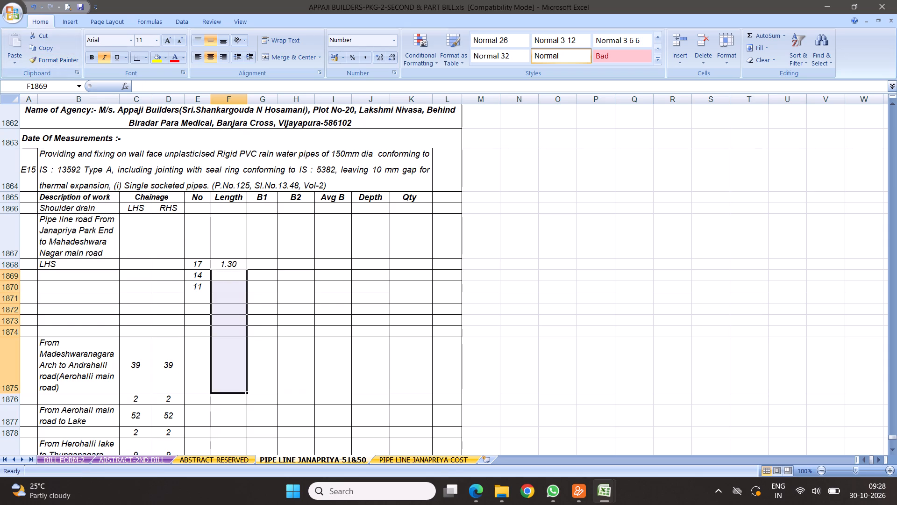
pyautogui.press('Escape')
# Enter the Length values 1.7 in F1869 and 1 in F1870.
pyautogui.click(228, 275)
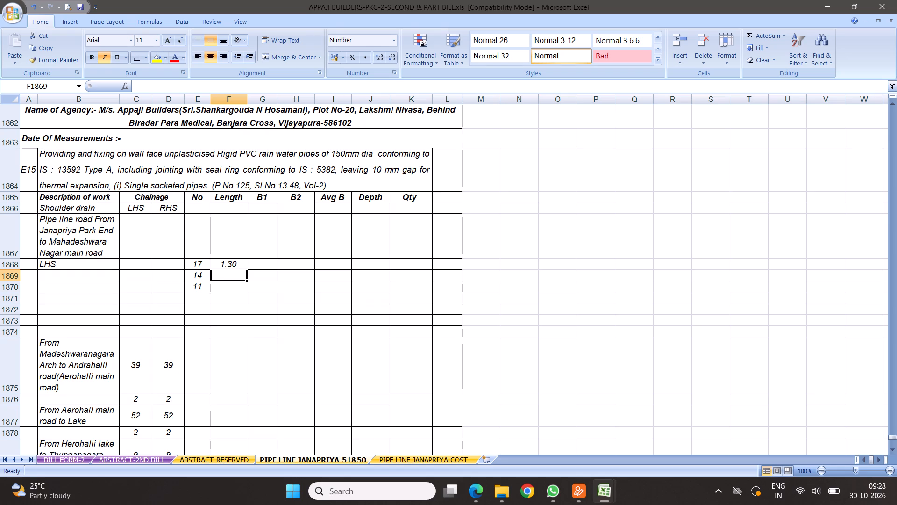
pyautogui.press('1')
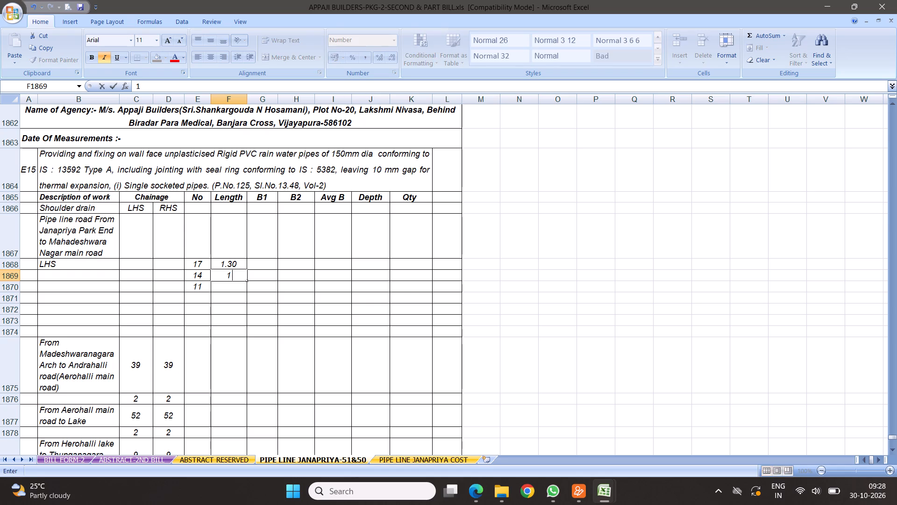
pyautogui.press('.')
pyautogui.press('7')
pyautogui.click(297, 253)
pyautogui.click(230, 288)
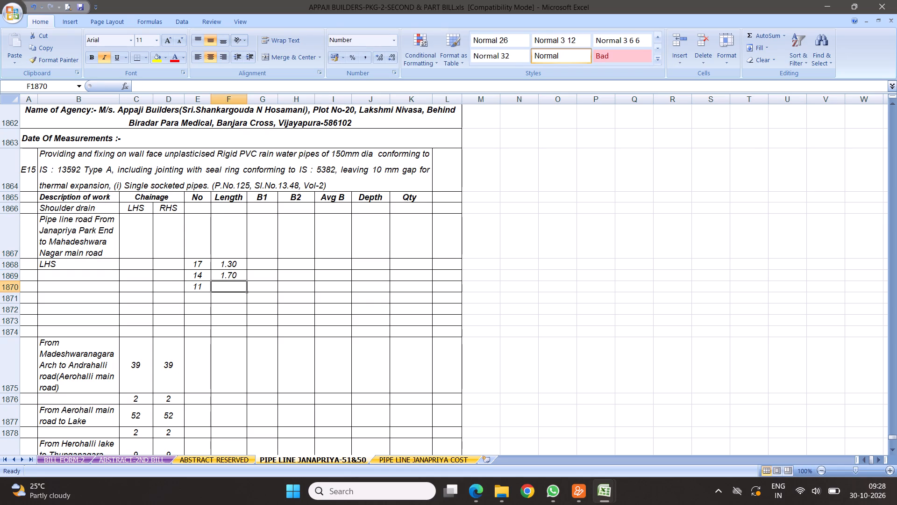
pyautogui.press('1')
pyautogui.click(326, 290)
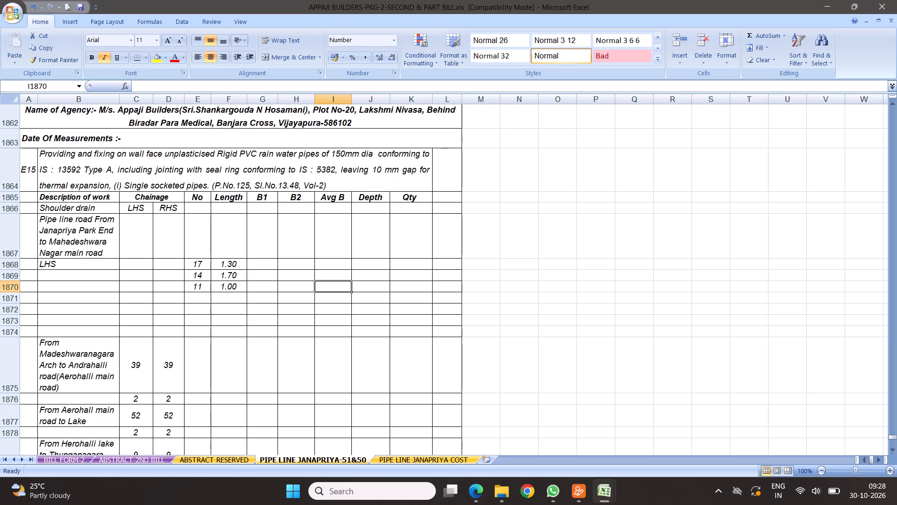
# Calculate Qty in K1868 with =E1868*F1868 and fill the formula down to K1870.
pyautogui.click(406, 262)
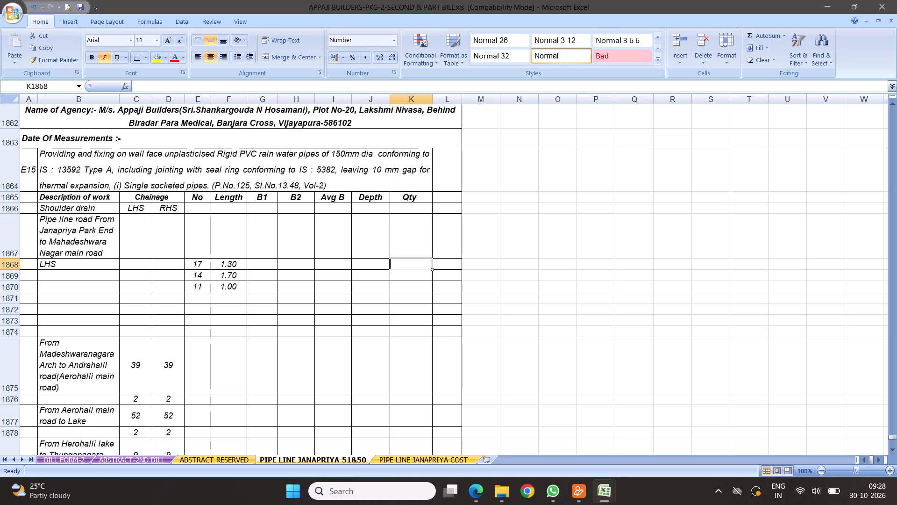
pyautogui.press('=')
pyautogui.click(198, 267)
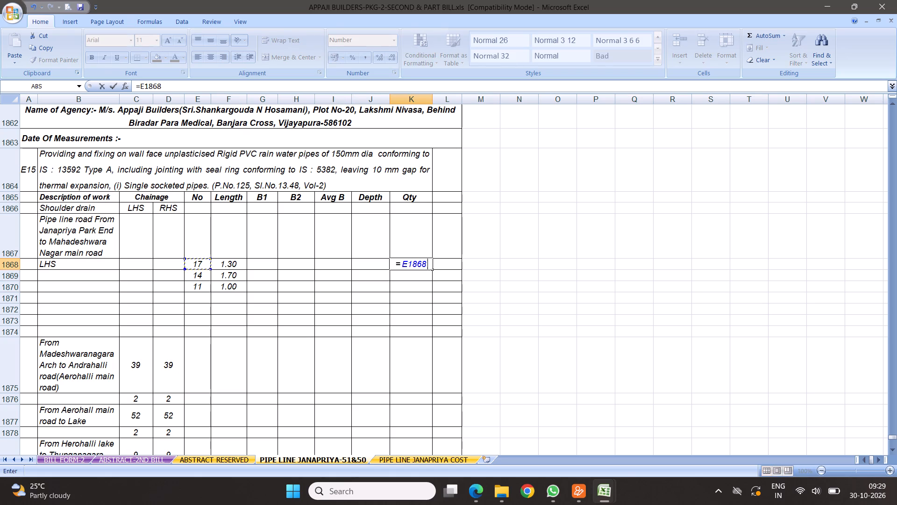
pyautogui.hotkey('shift', '*')
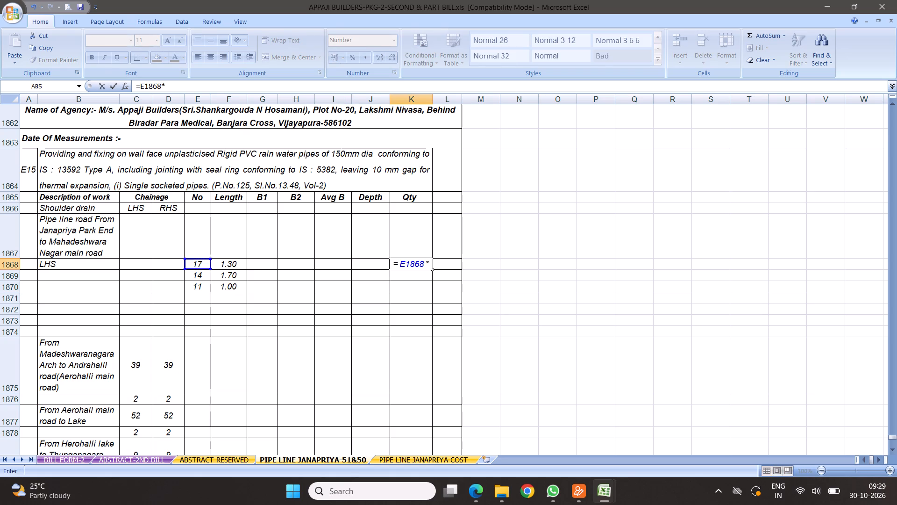
pyautogui.click(232, 261)
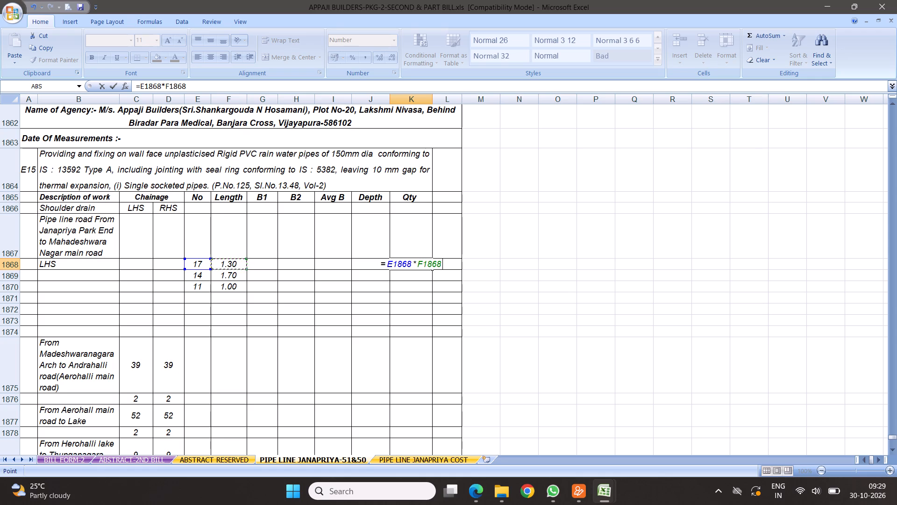
pyautogui.press('Return')
pyautogui.click(406, 261)
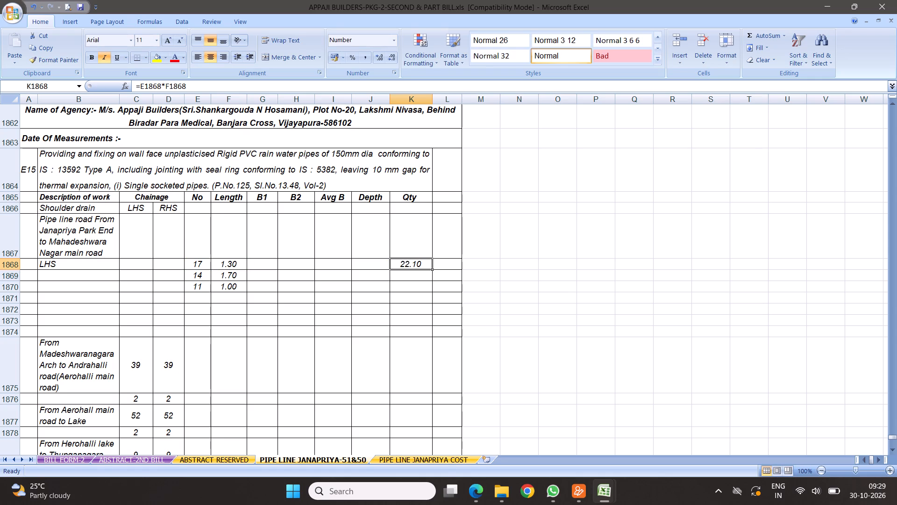
pyautogui.moveTo(434, 270); pyautogui.dragTo(421, 292)
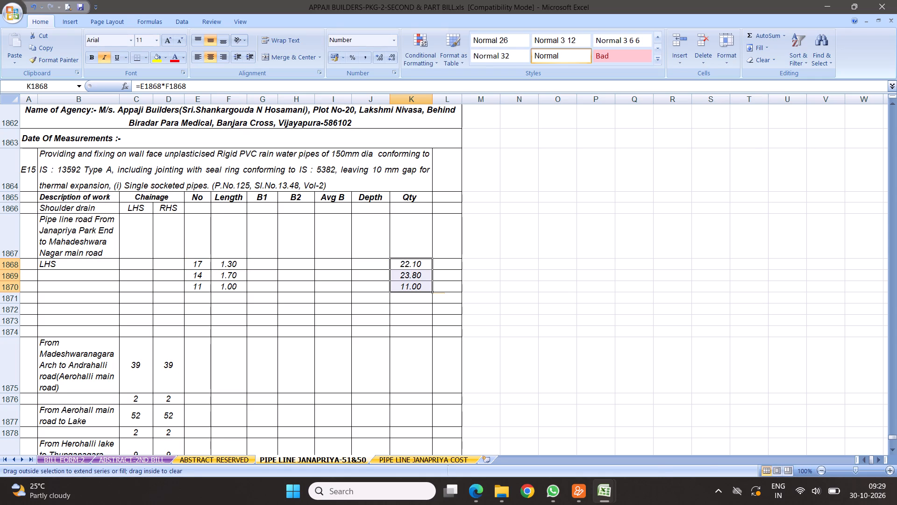
# Copy the LHS rows 1868:1870 and insert the copies at row 1871, shifting the rows below down.
pyautogui.moveTo(13, 265); pyautogui.dragTo(14, 288)
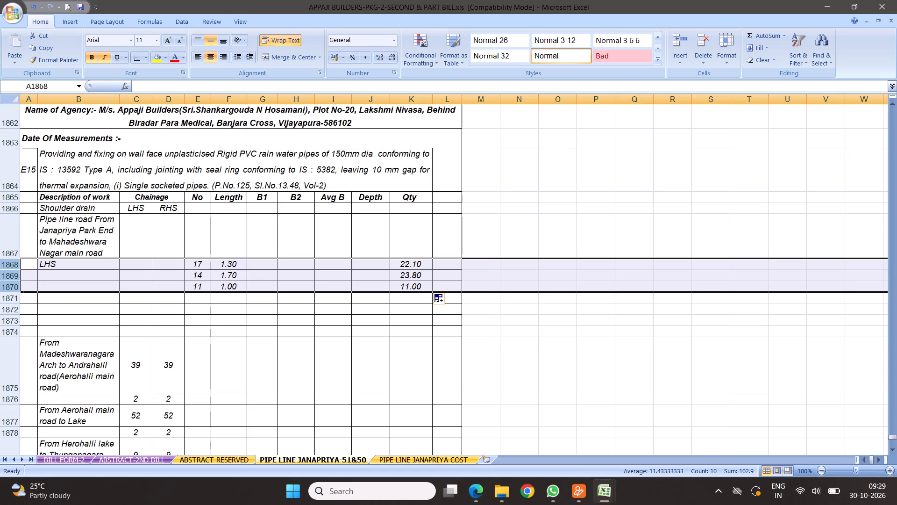
pyautogui.rightClick(63, 275)
pyautogui.click(92, 294)
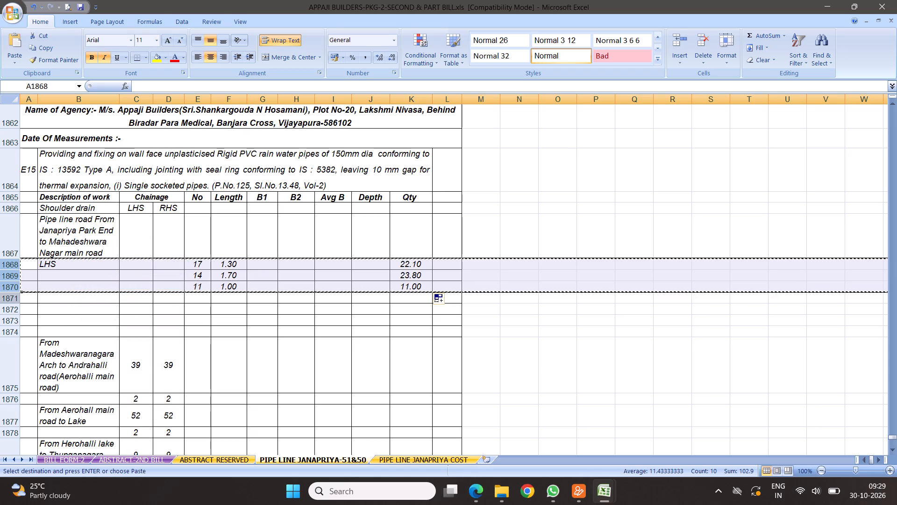
pyautogui.rightClick(14, 299)
pyautogui.click(71, 360)
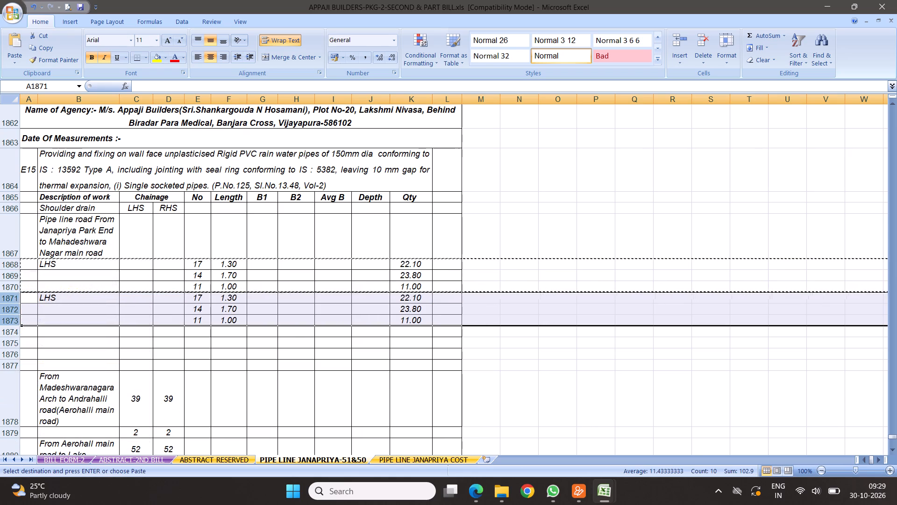
# Change the side label in B1871 to RHS.
pyautogui.doubleClick(43, 296)
pyautogui.press('BackSpace')
pyautogui.hotkey('shift', 'r')
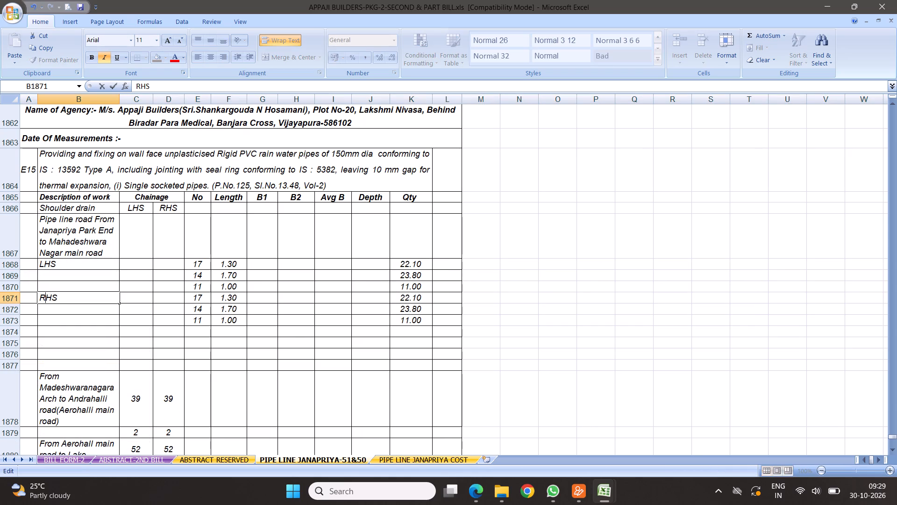
pyautogui.click(148, 357)
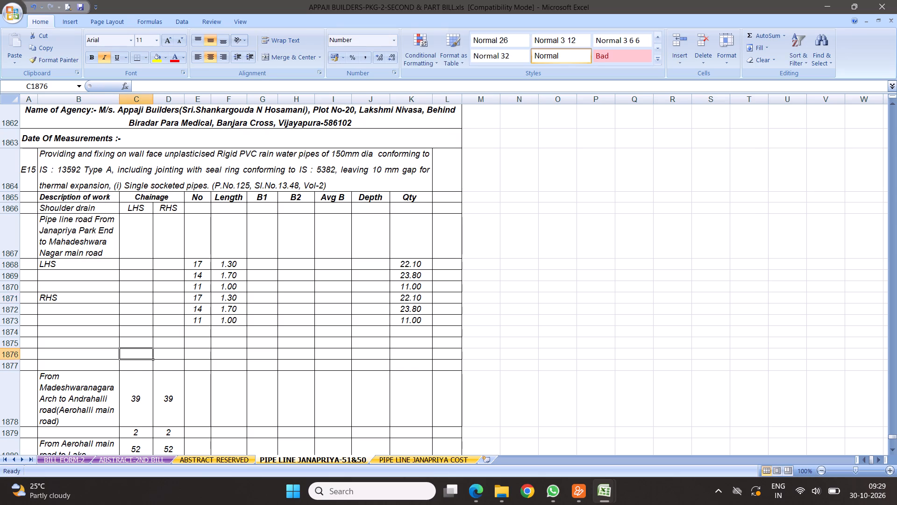
# Enter the RHS No values 22 in E1871, 16 in E1872 and 12 in E1873.
pyautogui.click(197, 296)
pyautogui.write('22')
pyautogui.click(268, 319)
pyautogui.click(198, 308)
pyautogui.press('1')
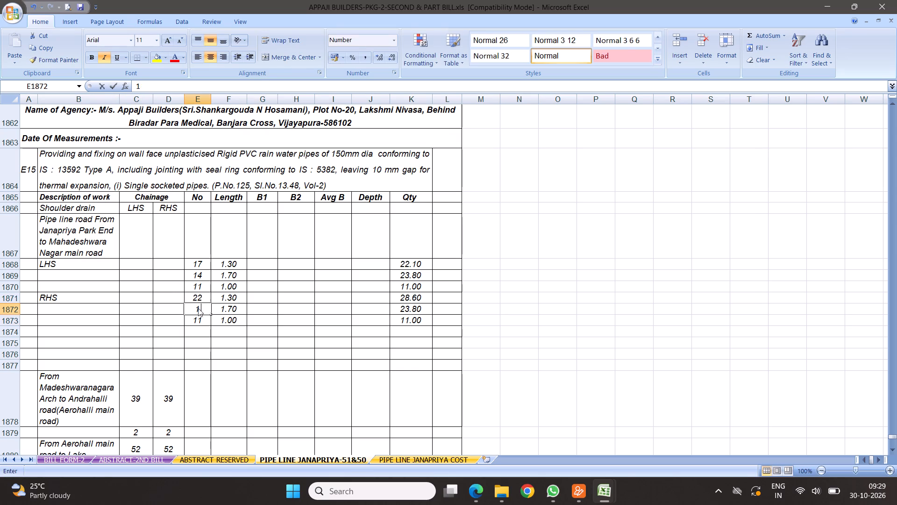
pyautogui.press('6')
pyautogui.click(266, 319)
pyautogui.moveTo(197, 299); pyautogui.dragTo(197, 309)
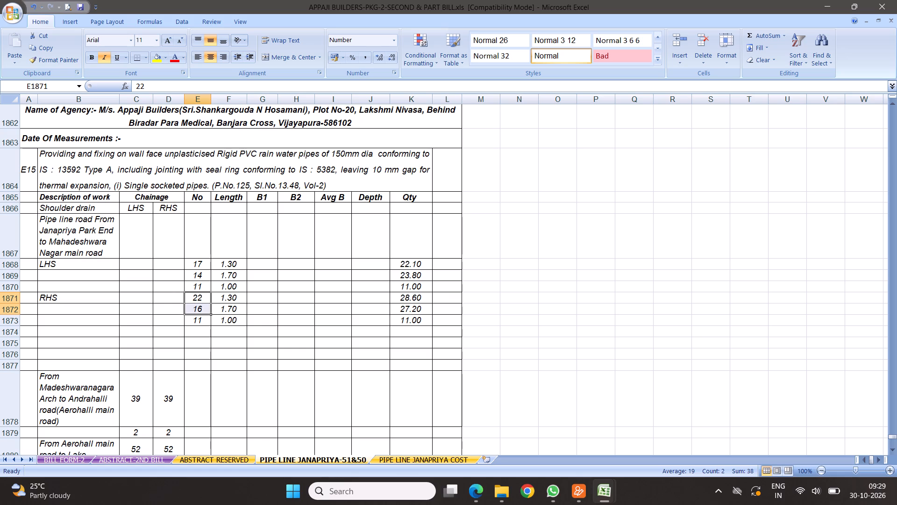
pyautogui.click(199, 318)
pyautogui.write('12')
pyautogui.click(280, 339)
pyautogui.click(280, 351)
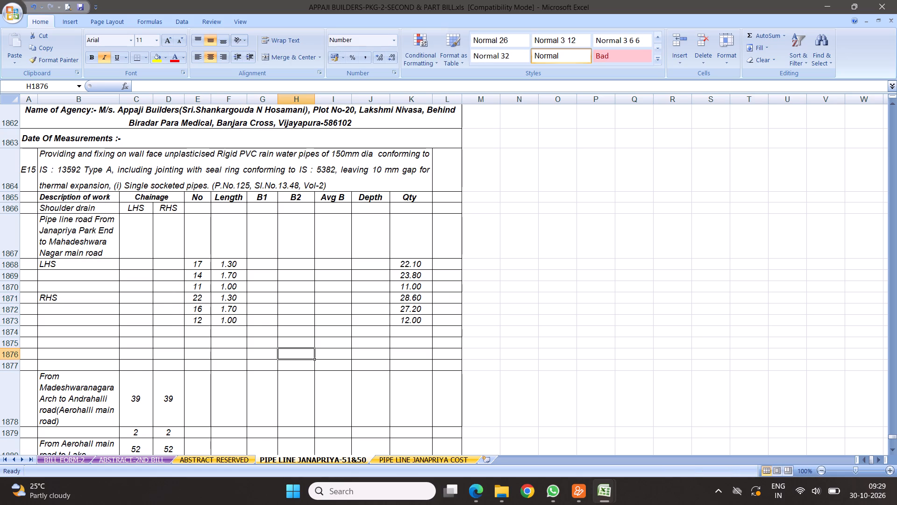
# Delete the blank rows 1874:1877 below the RHS entries.
pyautogui.moveTo(12, 332); pyautogui.dragTo(17, 370)
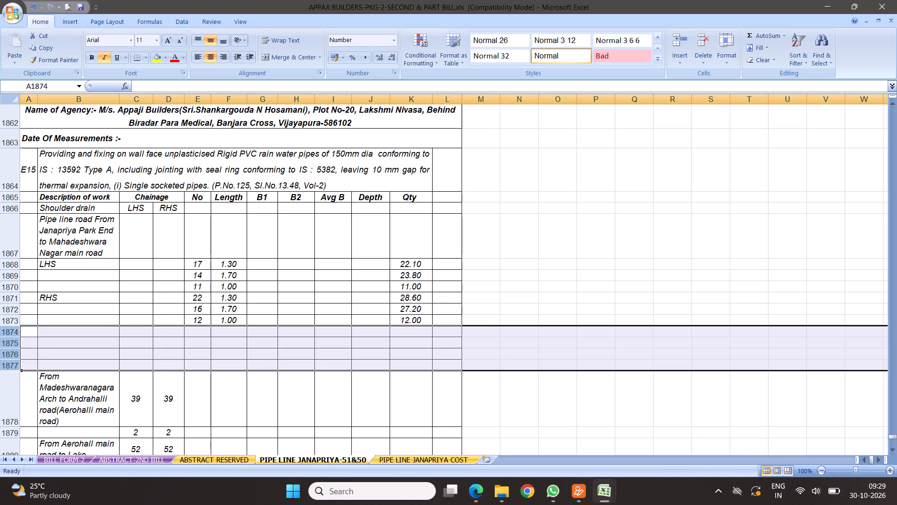
pyautogui.rightClick(77, 355)
pyautogui.click(109, 281)
# Clear the LHS and RHS Chainage values in C1874:D1886 for the remaining road stretches.
pyautogui.scroll(-4, 192, 309)
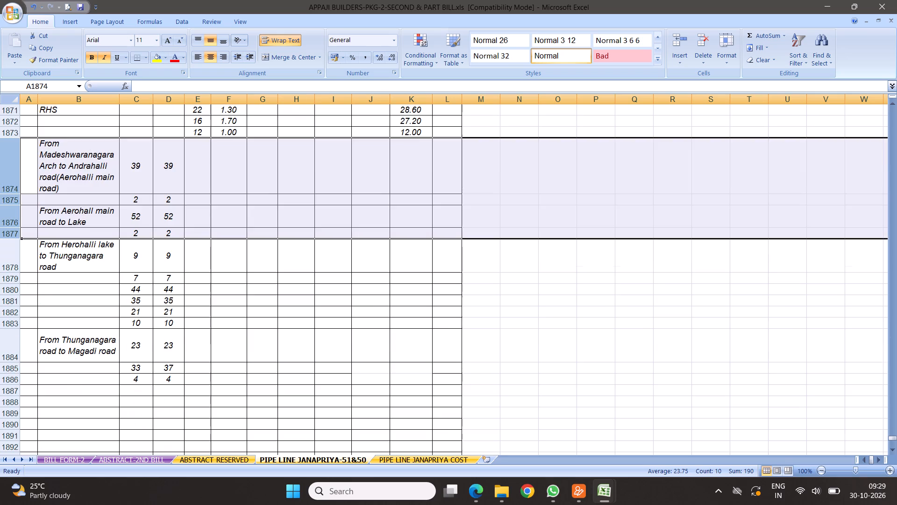
pyautogui.scroll(2, 242, 254)
pyautogui.moveTo(140, 195); pyautogui.dragTo(176, 417)
pyautogui.press('Delete')
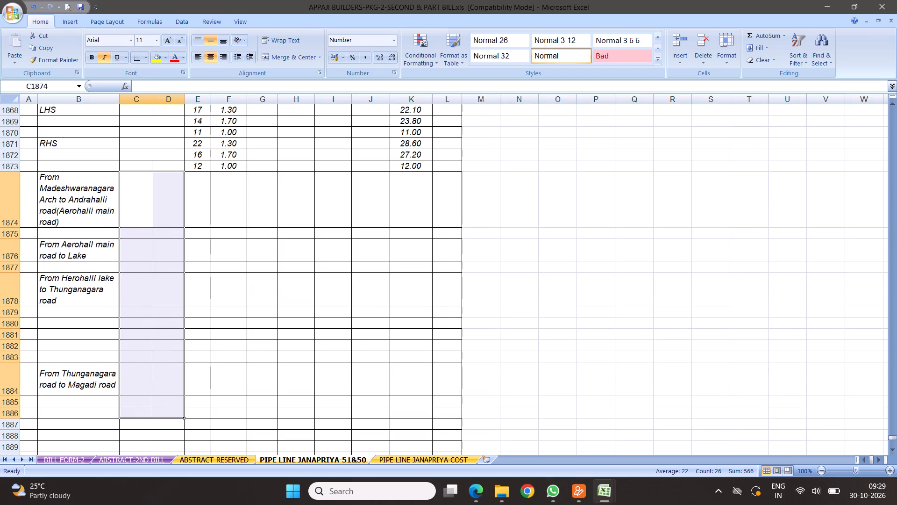
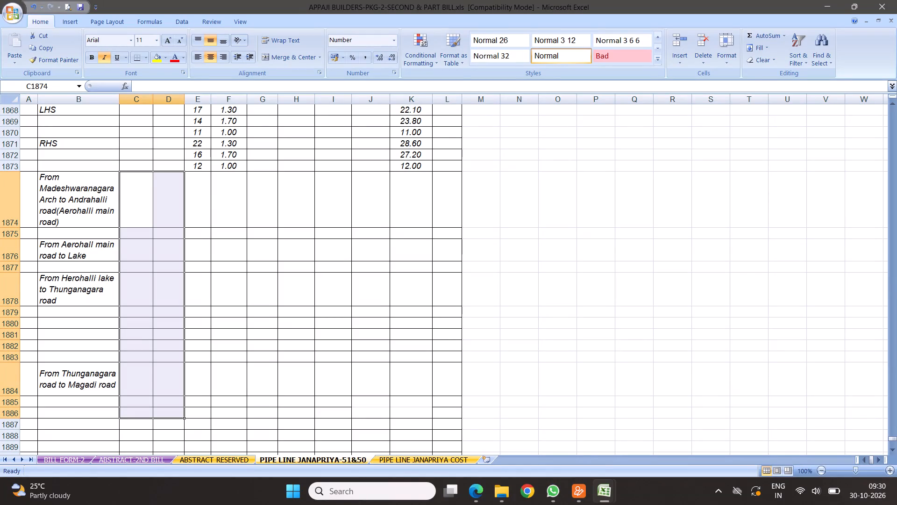
# Enter number 15 in E1874 and length 0.6 in F1874 for the Madeshwaranagara Arch to Andrahalli road stretch.
pyautogui.click(202, 210)
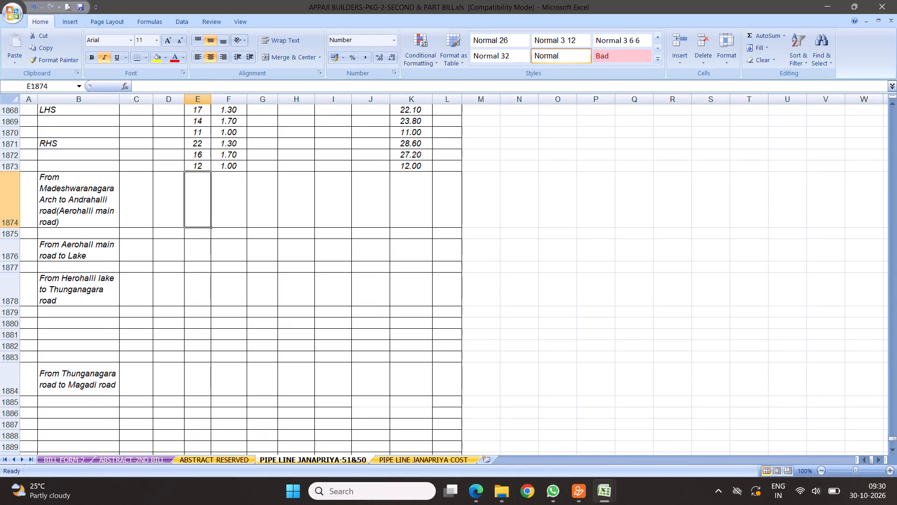
pyautogui.press('1')
pyautogui.press('5')
pyautogui.click(278, 239)
pyautogui.click(224, 202)
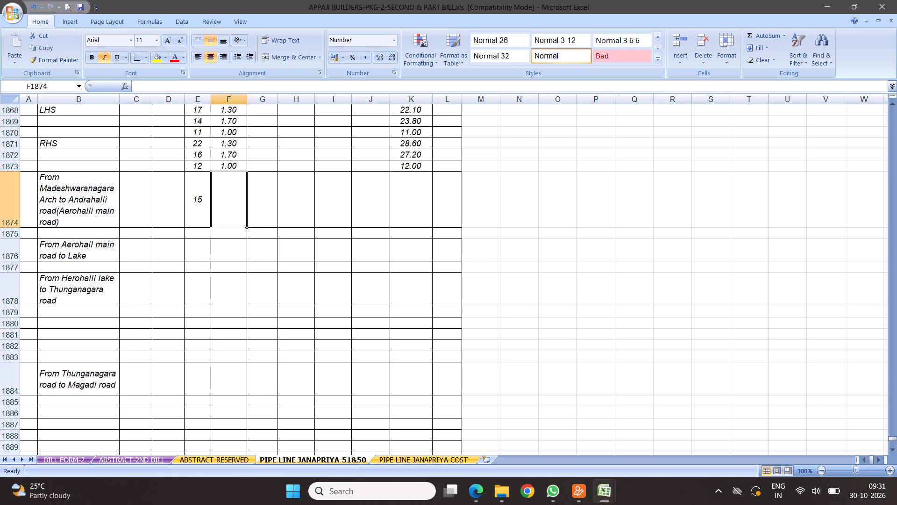
pyautogui.press('.')
pyautogui.press('6')
pyautogui.click(294, 212)
# Set the number in E1874 to 7.
pyautogui.click(197, 206)
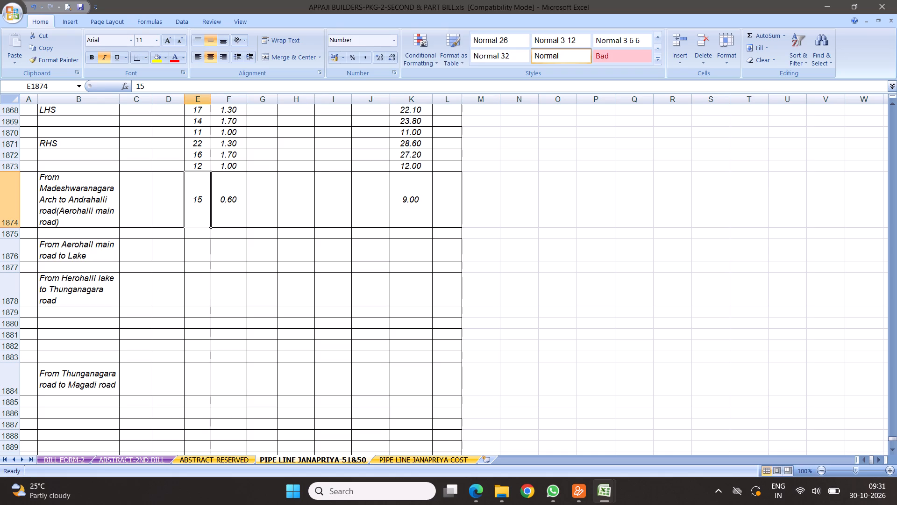
pyautogui.press('7')
pyautogui.click(277, 232)
# Enter number 8 in E1875 and length 1.2 in F1875 for the same road stretch.
pyautogui.click(200, 233)
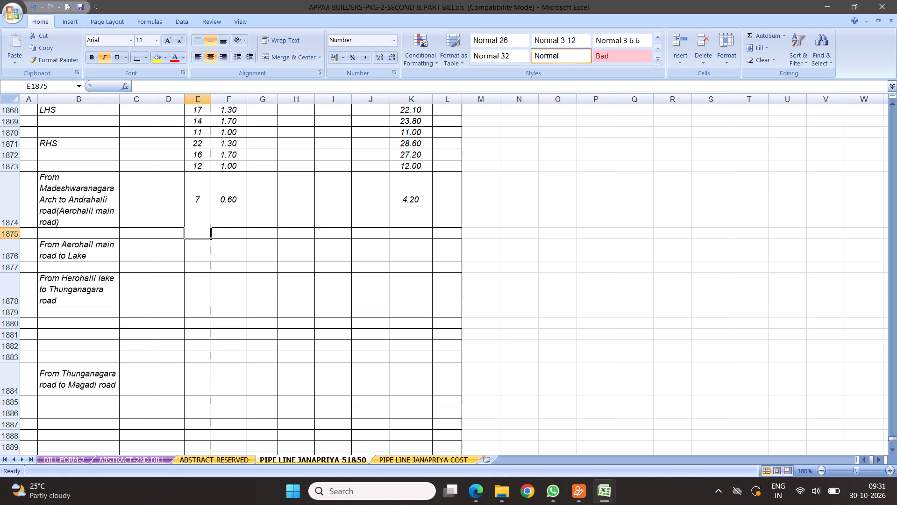
pyautogui.press('8')
pyautogui.click(302, 245)
pyautogui.click(230, 232)
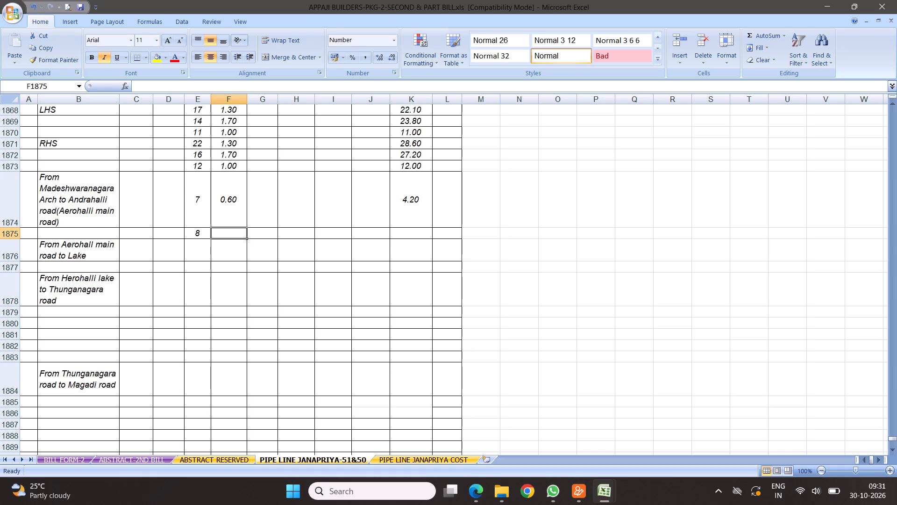
pyautogui.press('1')
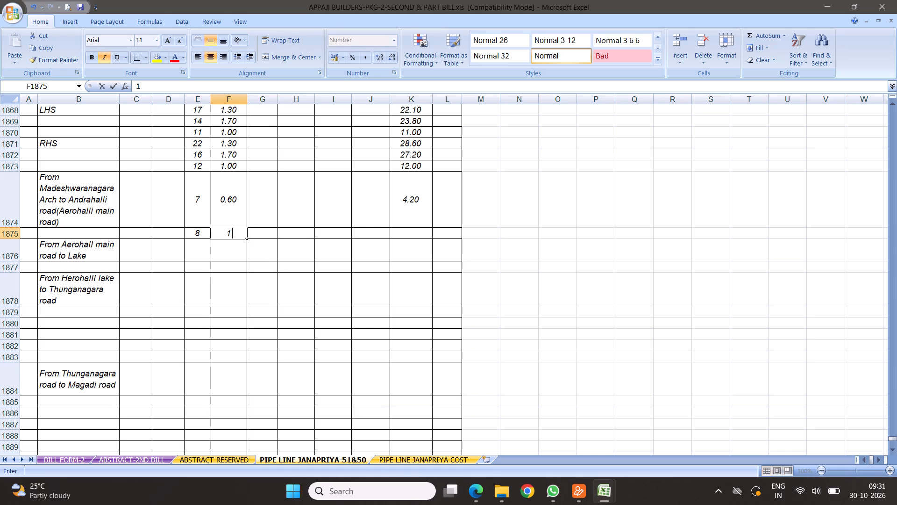
pyautogui.press('.')
pyautogui.press('2')
pyautogui.click(356, 261)
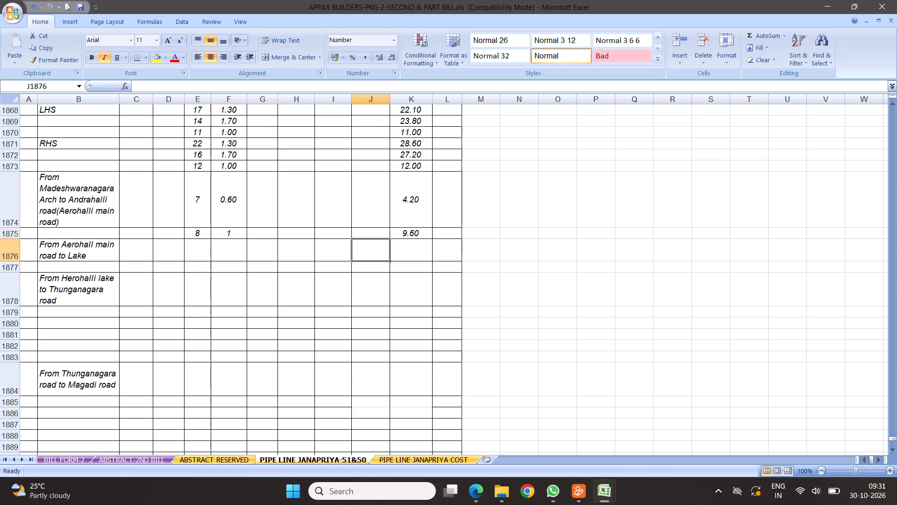
# Copy the number format of F1874 onto the length cells F1874:F1885.
pyautogui.click(228, 196)
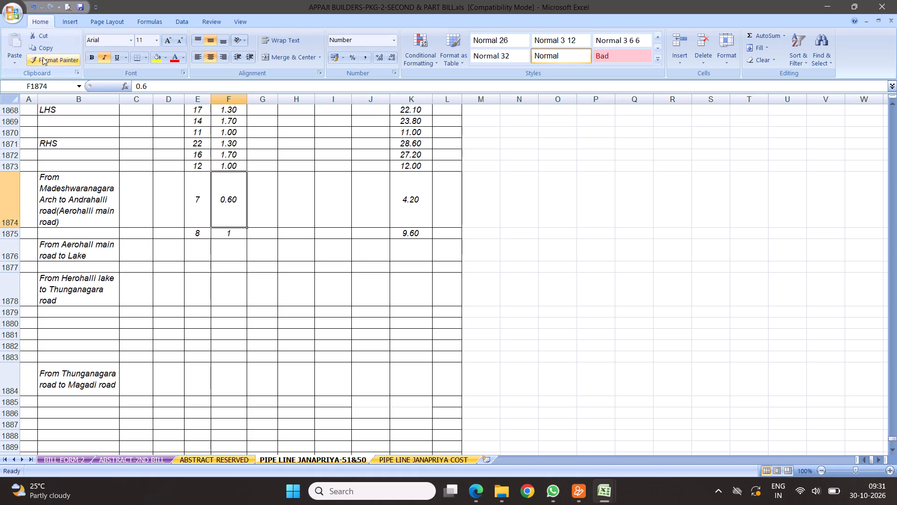
pyautogui.click(34, 58)
pyautogui.moveTo(228, 212); pyautogui.dragTo(228, 219)
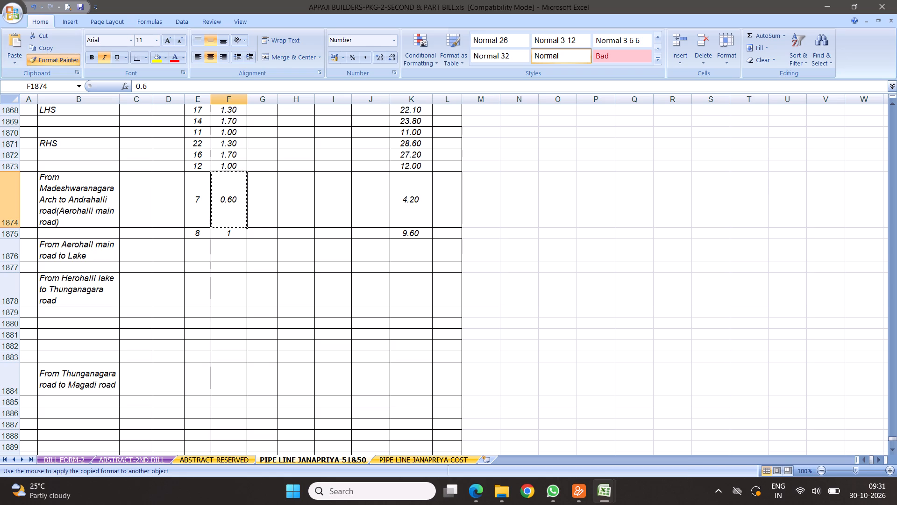
pyautogui.moveTo(228, 219); pyautogui.dragTo(230, 406)
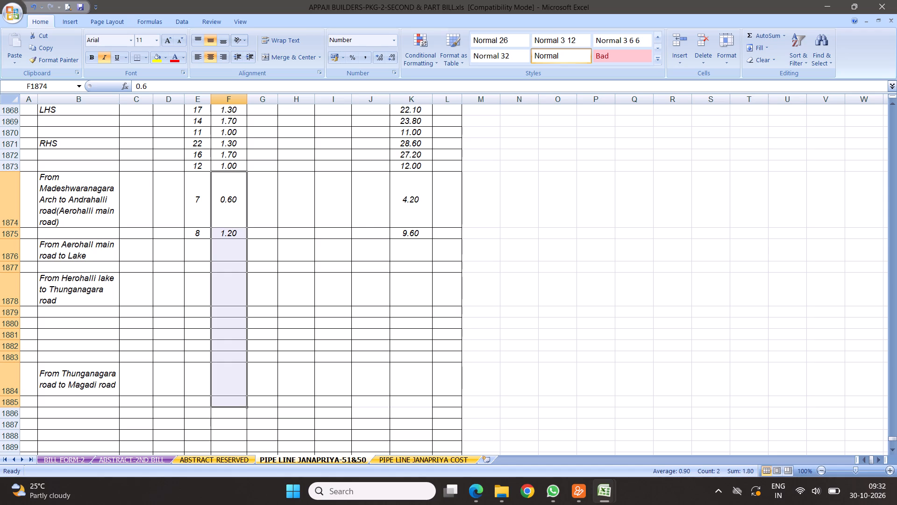
pyautogui.click(284, 293)
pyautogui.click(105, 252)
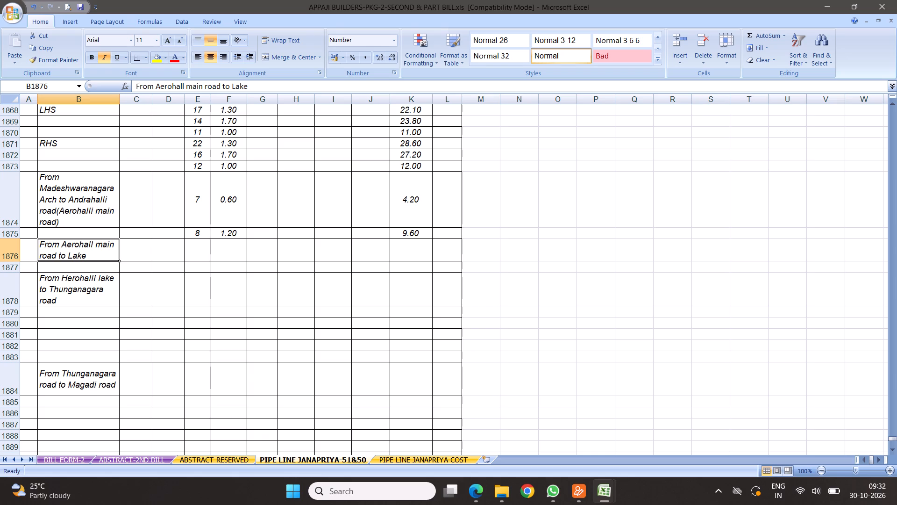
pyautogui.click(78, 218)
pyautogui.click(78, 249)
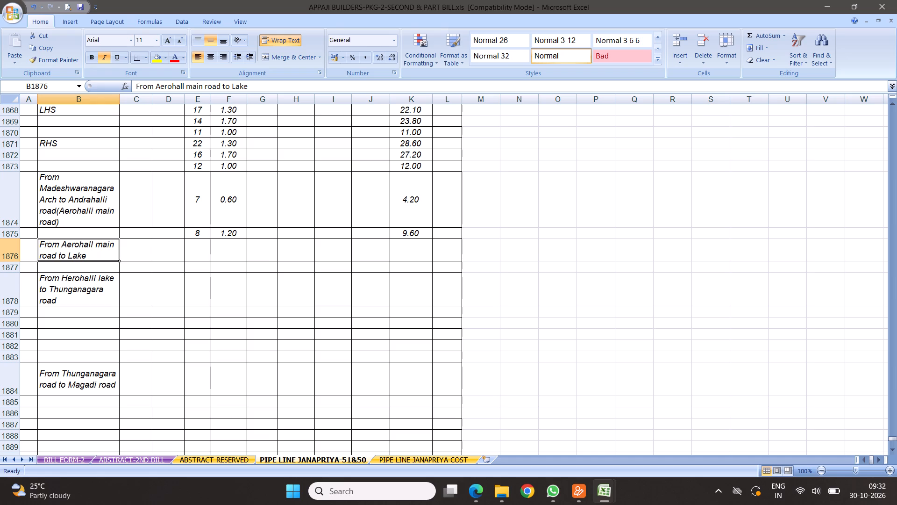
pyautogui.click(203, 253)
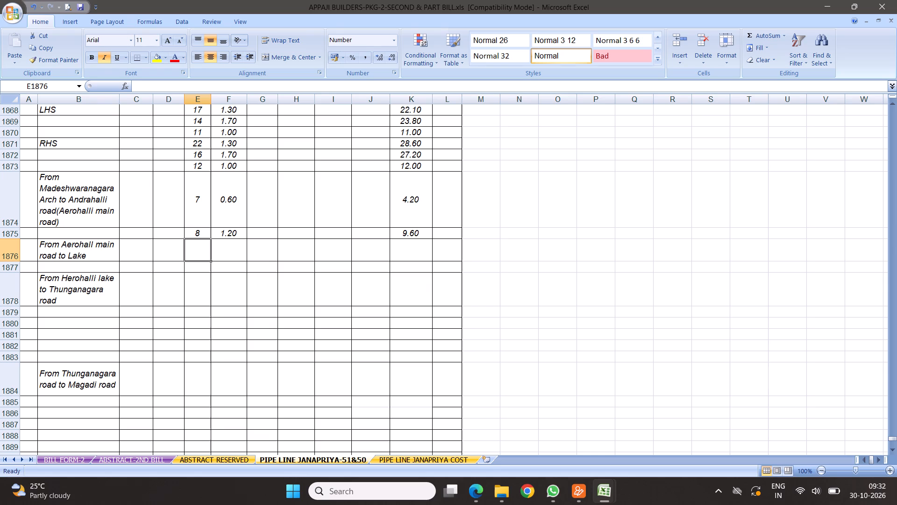
# Insert a blank row above the From Herohalli lake to Thunganagara road entry in row 1878.
pyautogui.click(14, 279)
pyautogui.rightClick(14, 280)
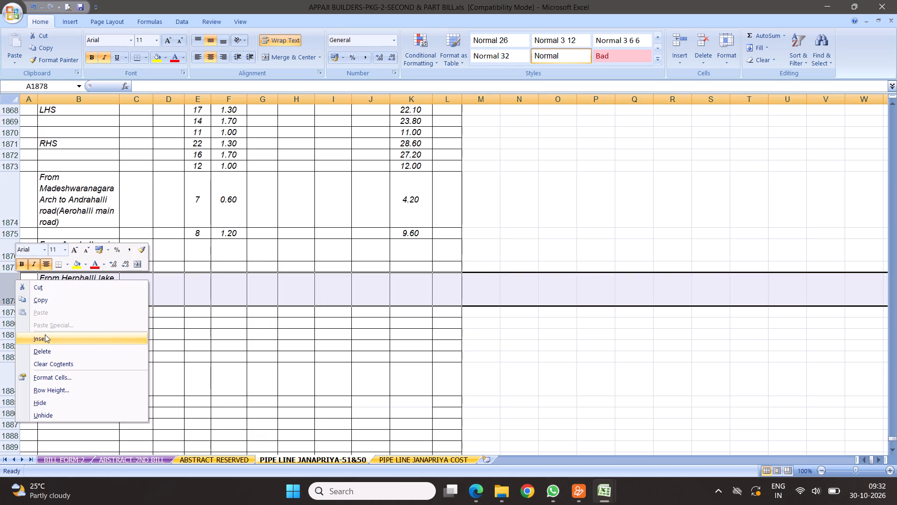
pyautogui.click(43, 336)
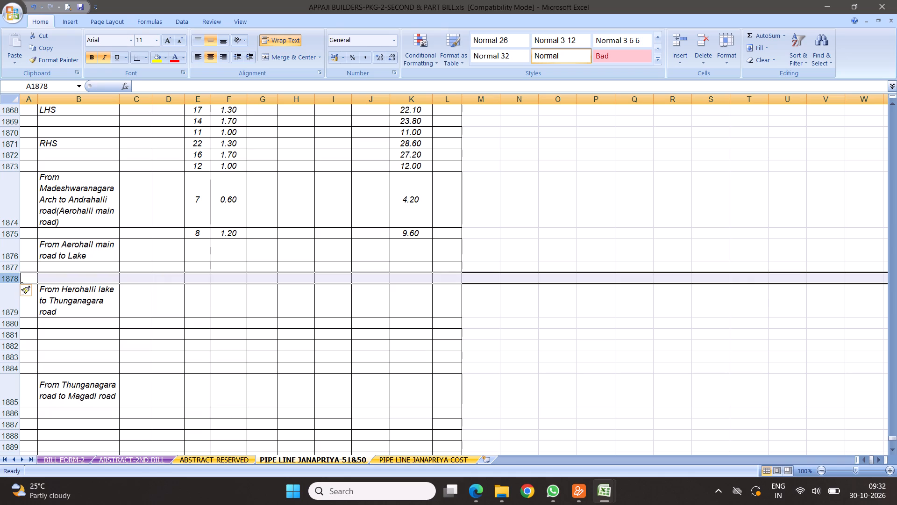
# Label B1877 as LHS and B1878 as RHS under the From Aerohall main road to Lake stretch.
pyautogui.click(92, 264)
pyautogui.write('LHS')
pyautogui.click(68, 278)
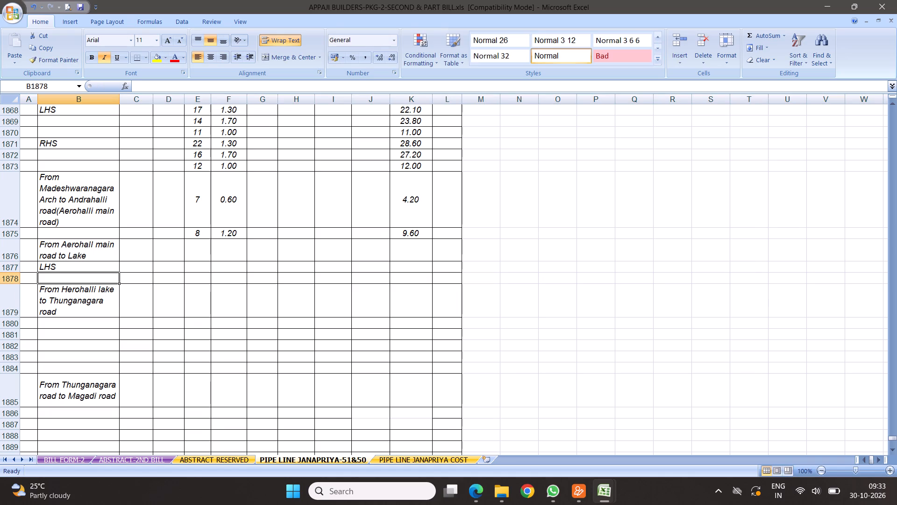
pyautogui.write('RHS')
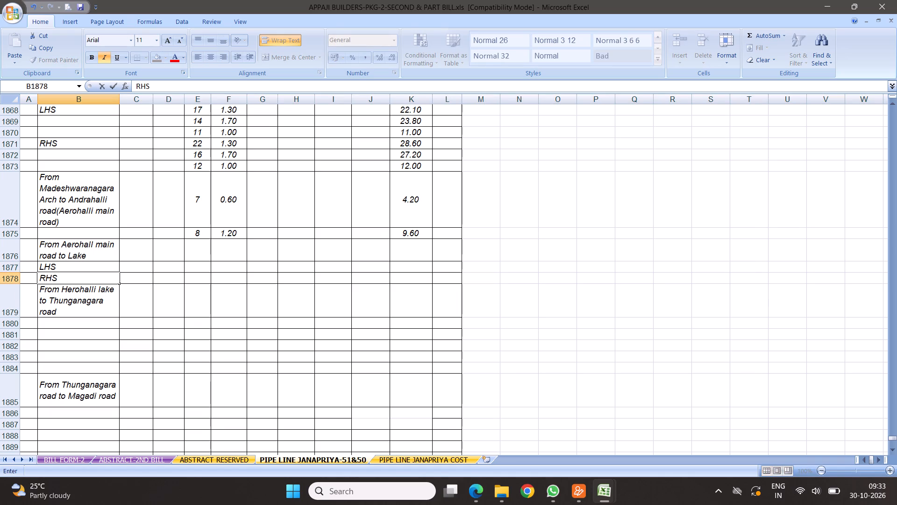
# Enter the numbers 22 in E1878 for RHS and 20 in E1877 for LHS.
pyautogui.click(197, 264)
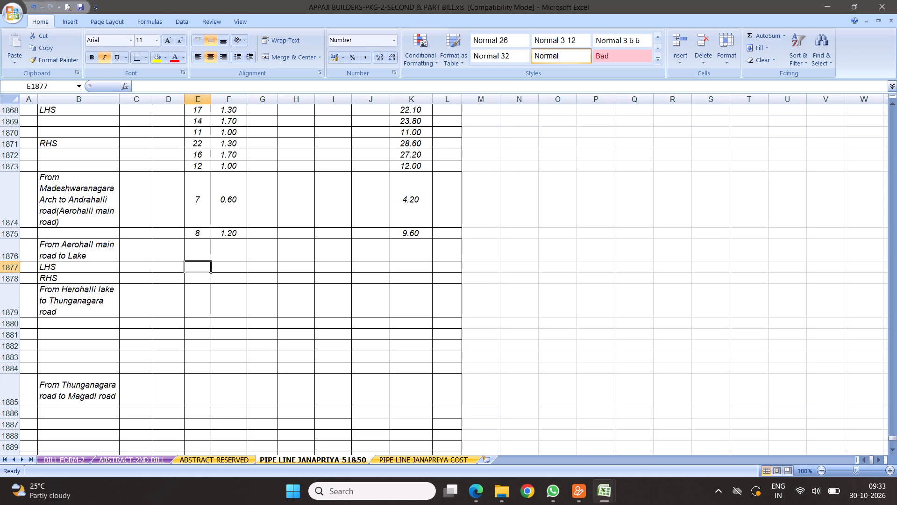
pyautogui.click(197, 280)
pyautogui.press('2')
pyautogui.press('2')
pyautogui.click(280, 280)
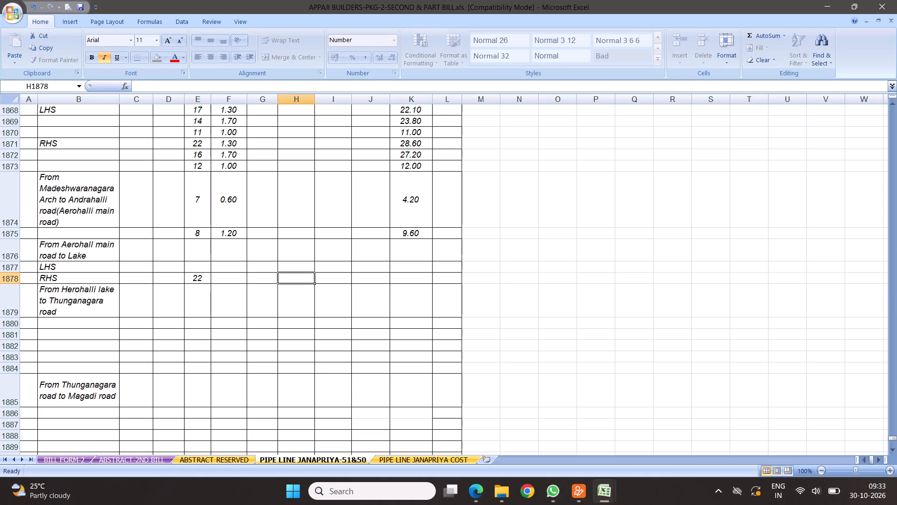
pyautogui.click(200, 265)
pyautogui.press('2')
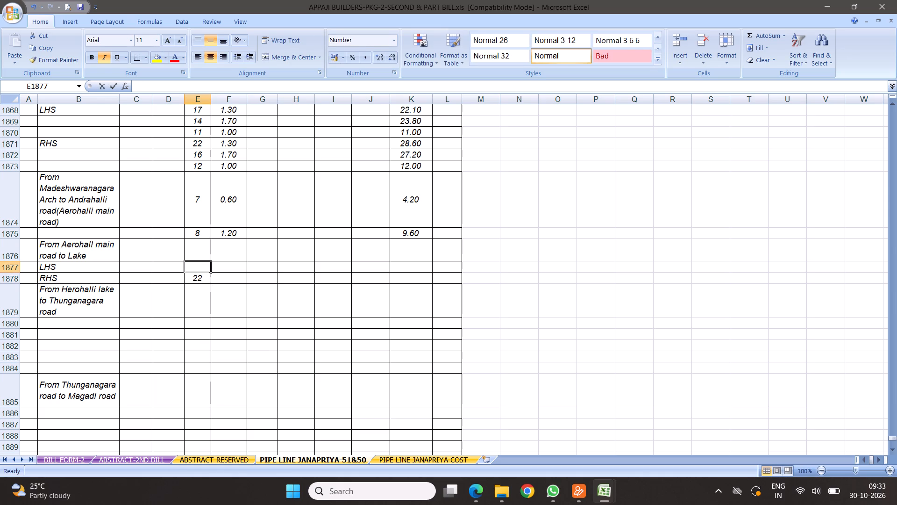
pyautogui.press('0')
pyautogui.click(290, 271)
# Enter the lengths 0.9 in F1877 for LHS and 1.2 in F1878 for RHS.
pyautogui.click(232, 265)
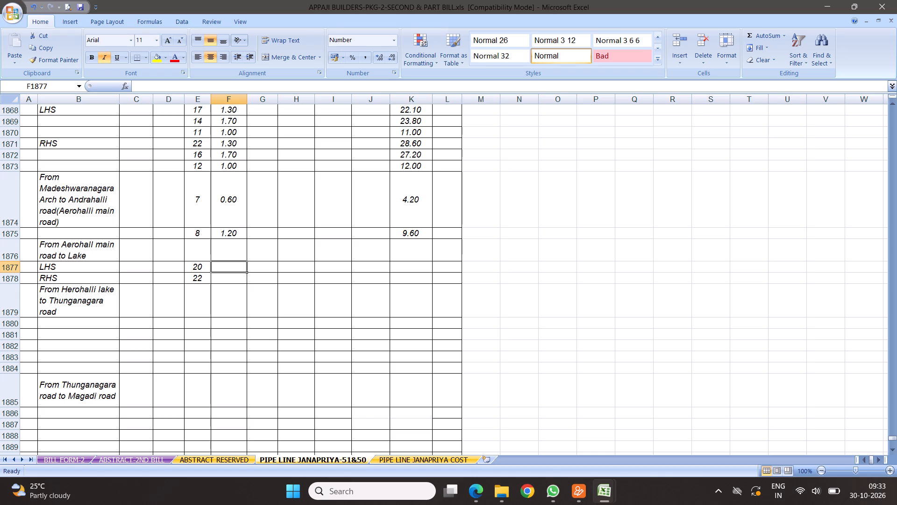
pyautogui.press('.')
pyautogui.press('9')
pyautogui.click(332, 266)
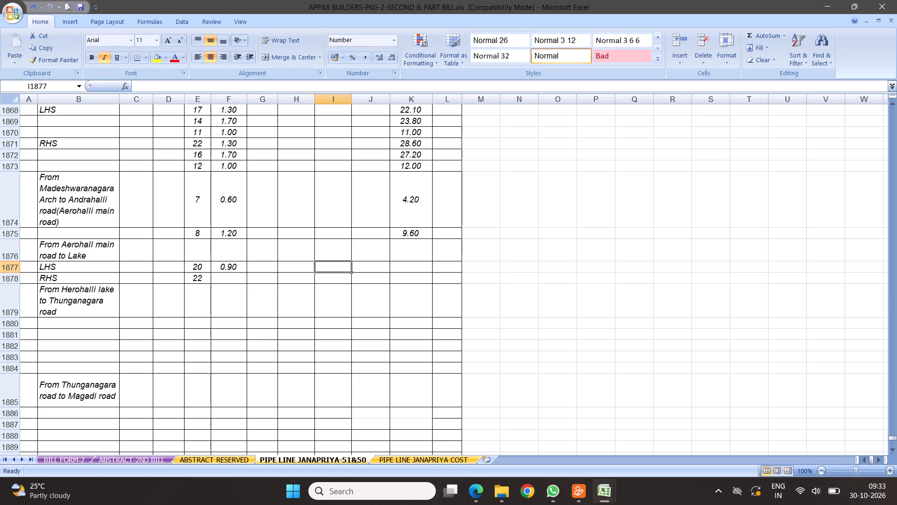
pyautogui.click(233, 275)
pyautogui.write('1.')
pyautogui.press('2')
pyautogui.click(389, 313)
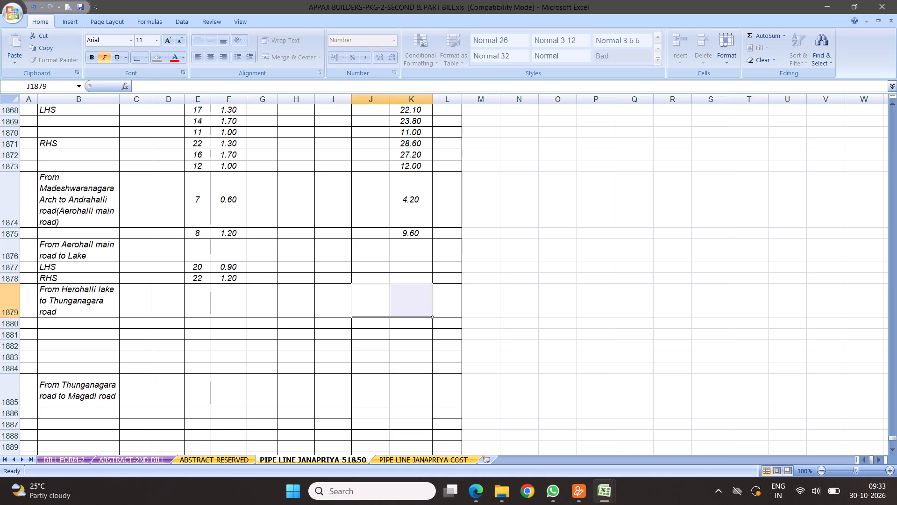
# Copy the quantity formulas from K1874:K1875 into K1877:K1878 for the LHS and RHS rows.
pyautogui.click(413, 192)
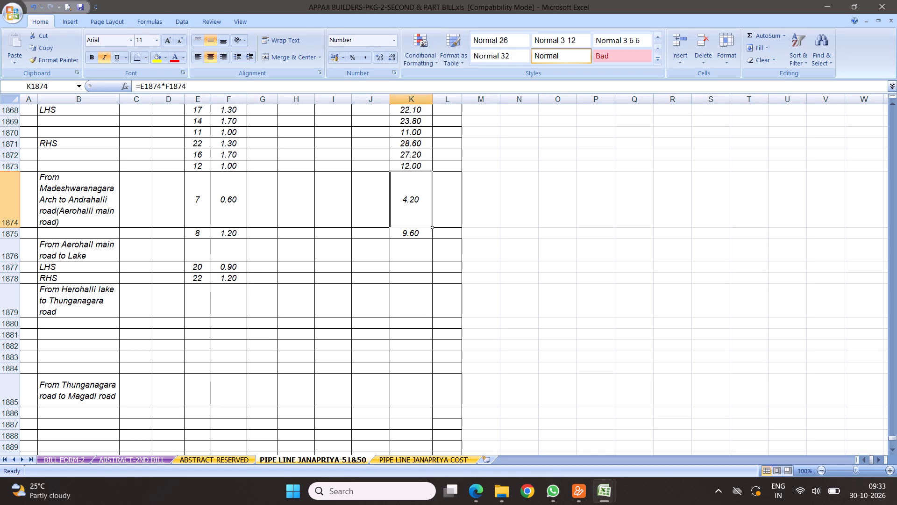
pyautogui.moveTo(415, 208); pyautogui.dragTo(417, 232)
pyautogui.rightClick(412, 203)
pyautogui.click(440, 220)
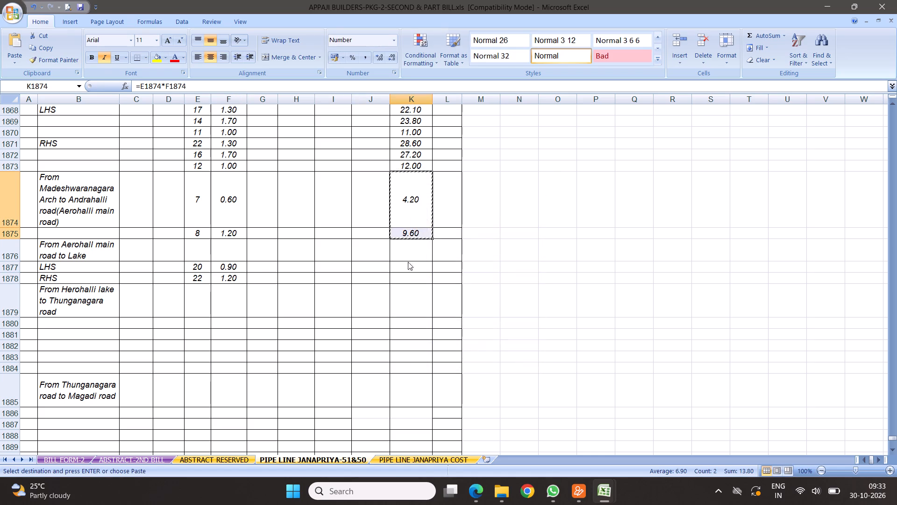
pyautogui.rightClick(405, 266)
pyautogui.click(426, 294)
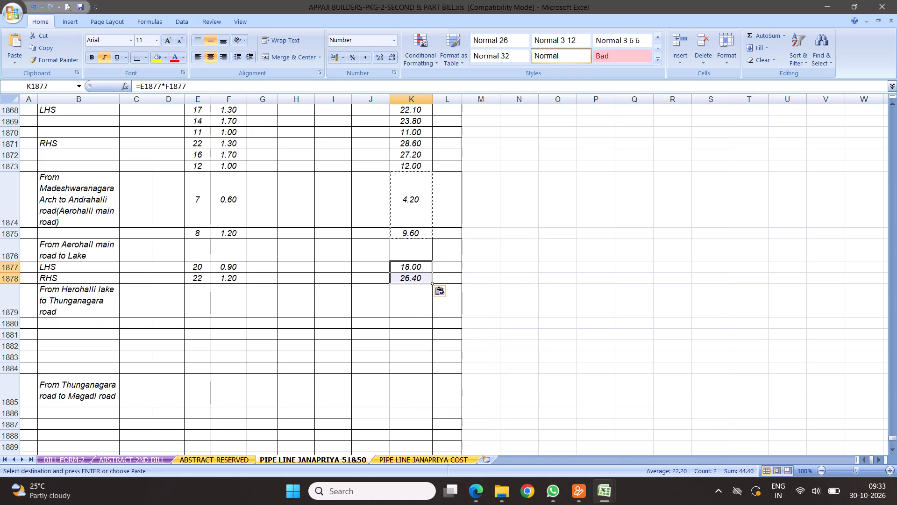
# Select the From Herohalli lake to Thunganagara road description in B1879.
pyautogui.click(61, 303)
pyautogui.scroll(-3, 241, 276)
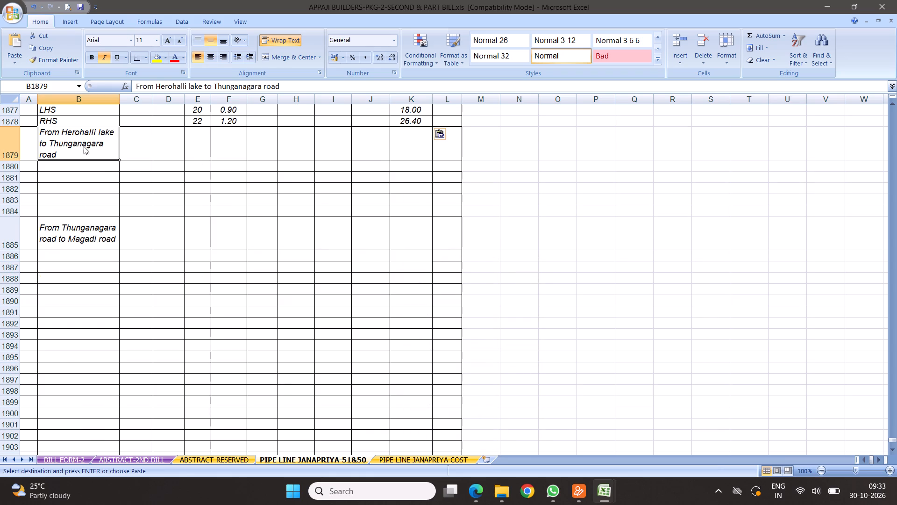
pyautogui.click(84, 146)
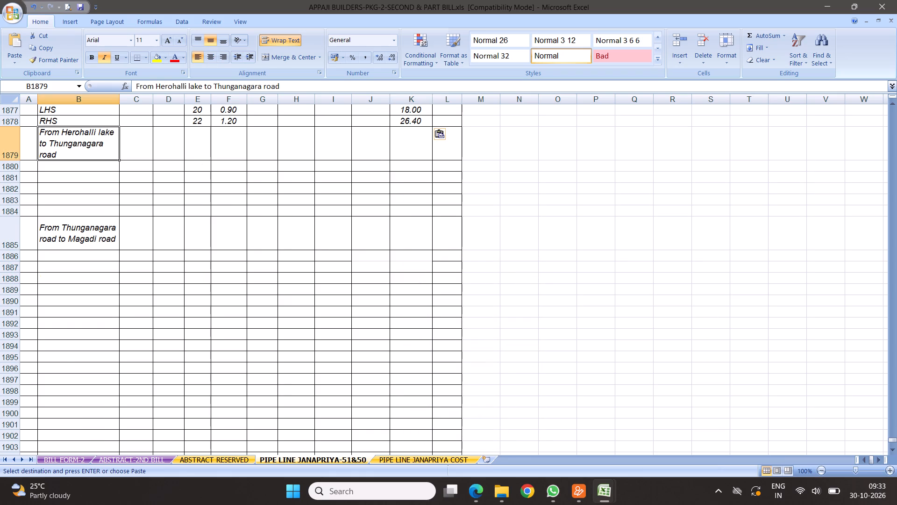
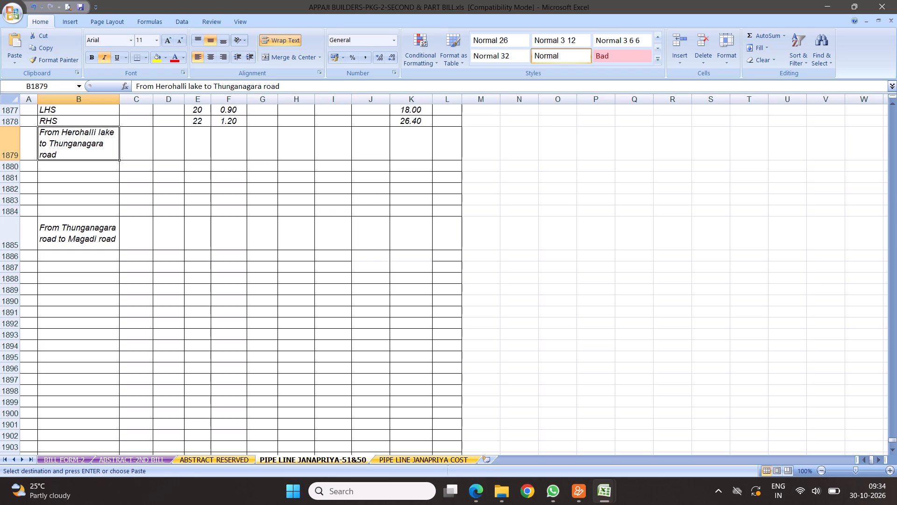
# Copy the LHS and RHS rows 1877:1878 into rows 1880:1881 under the Herohalli lake to Thunganagara road heading.
pyautogui.scroll(2, 195, 142)
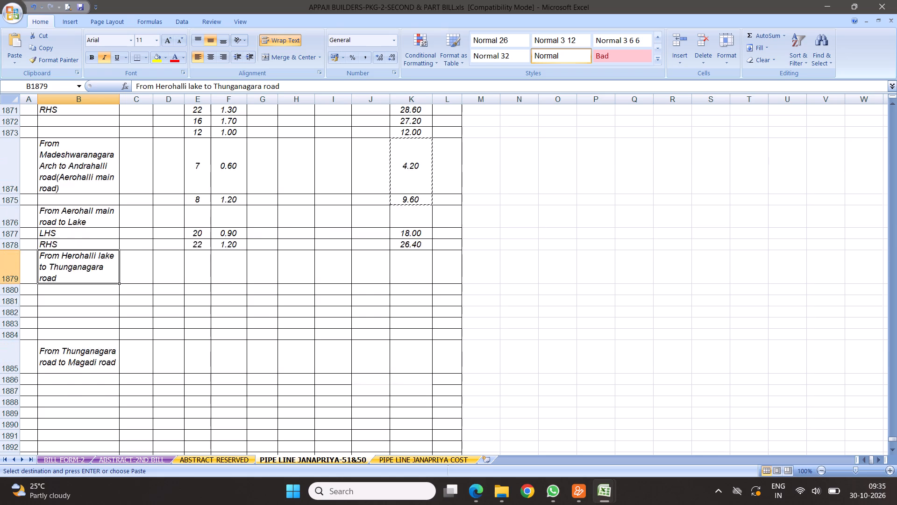
pyautogui.scroll(1, 193, 142)
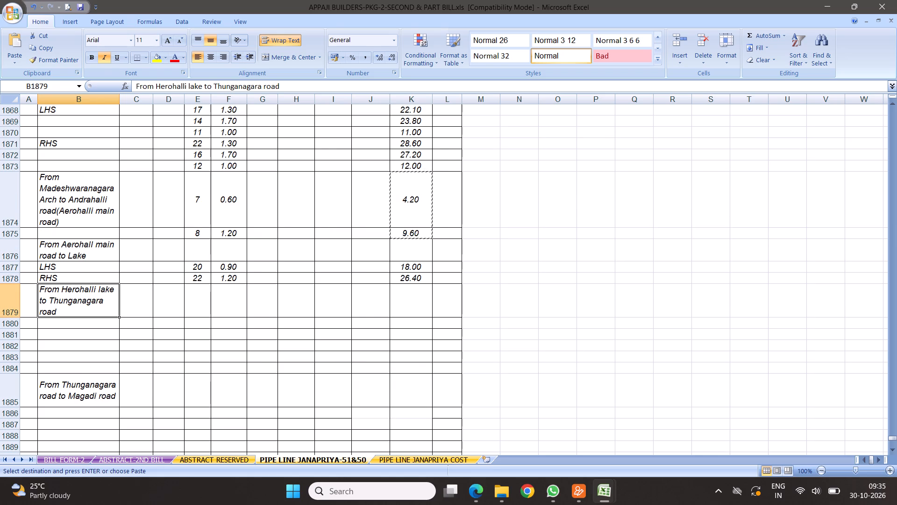
pyautogui.moveTo(12, 268); pyautogui.dragTo(13, 277)
pyautogui.rightClick(69, 273)
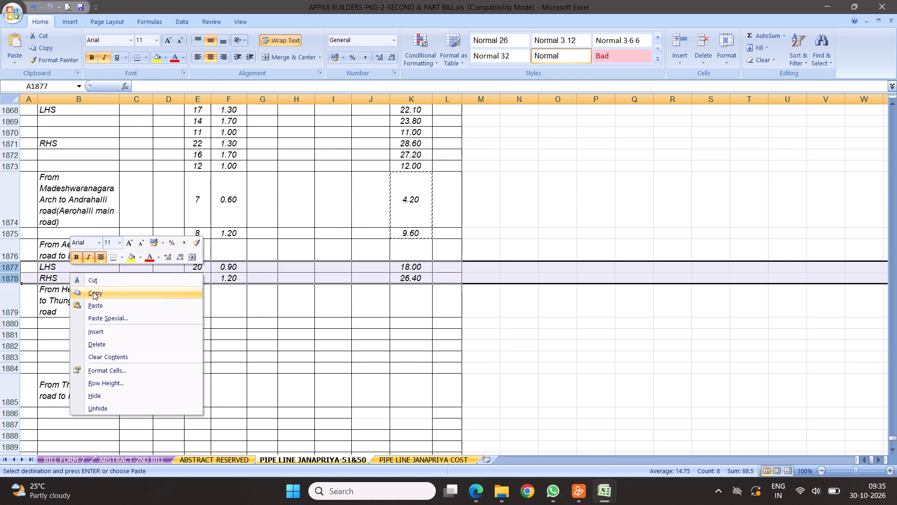
pyautogui.click(93, 292)
pyautogui.rightClick(11, 322)
pyautogui.click(36, 354)
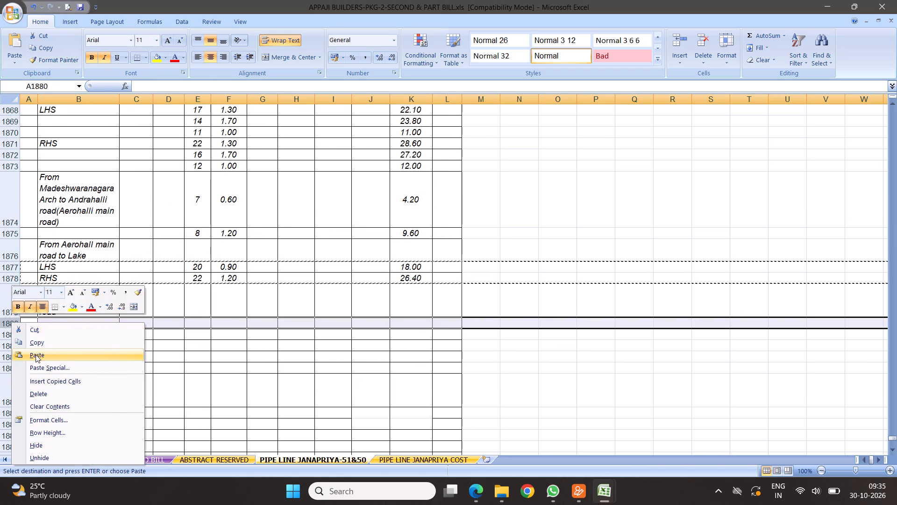
# Set the numbers for the Herohalli lake to Thunganagara road stretch to 50 in E1880 and 52 in E1881.
pyautogui.click(203, 312)
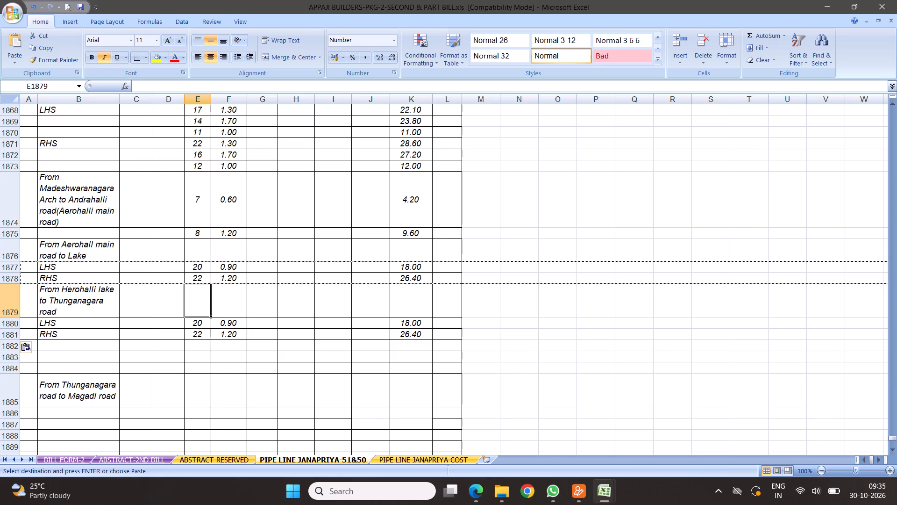
pyautogui.click(196, 323)
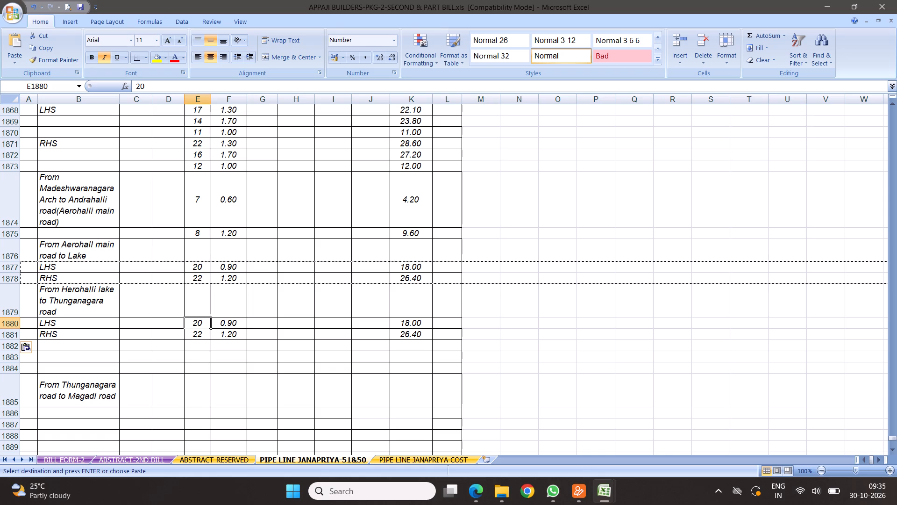
pyautogui.write('50')
pyautogui.press('Return')
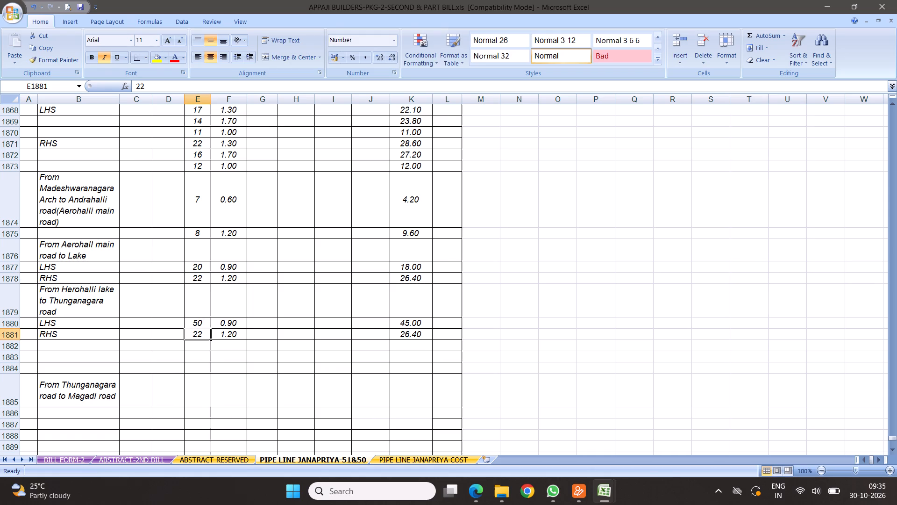
pyautogui.write('52')
pyautogui.press('Return')
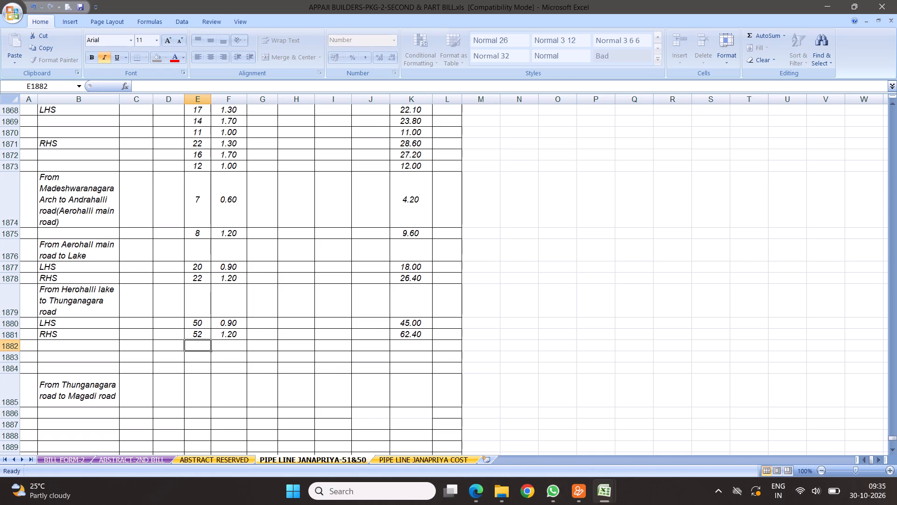
# Delete the empty rows 1882 to 1884 above the From Thunganagara road to Magadi road heading.
pyautogui.scroll(-2, 256, 283)
pyautogui.moveTo(12, 278); pyautogui.dragTo(10, 300)
pyautogui.rightClick(36, 291)
pyautogui.click(63, 358)
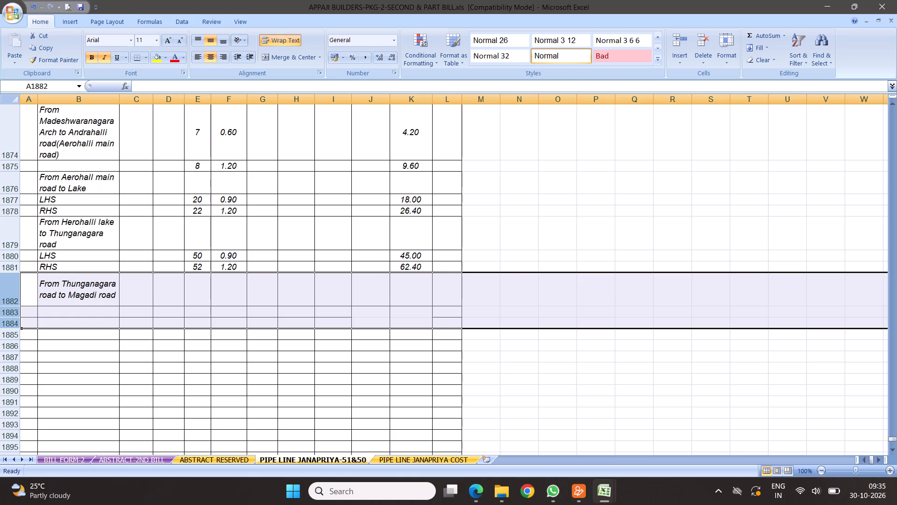
# Copy the LHS and RHS entries B1880:K1881 into B1883 under the Thunganagara road to Magadi road heading.
pyautogui.moveTo(60, 259); pyautogui.dragTo(438, 255)
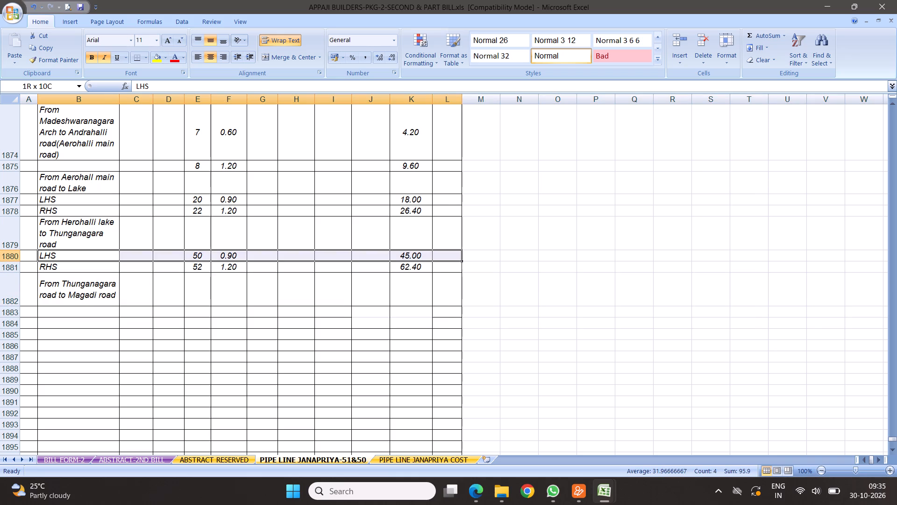
pyautogui.moveTo(438, 255); pyautogui.dragTo(418, 269)
pyautogui.rightClick(298, 262)
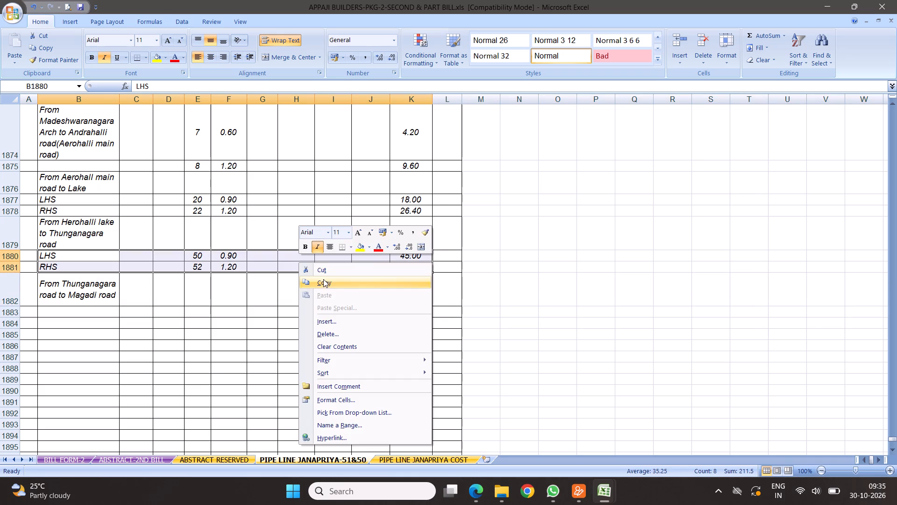
pyautogui.click(323, 282)
pyautogui.rightClick(92, 308)
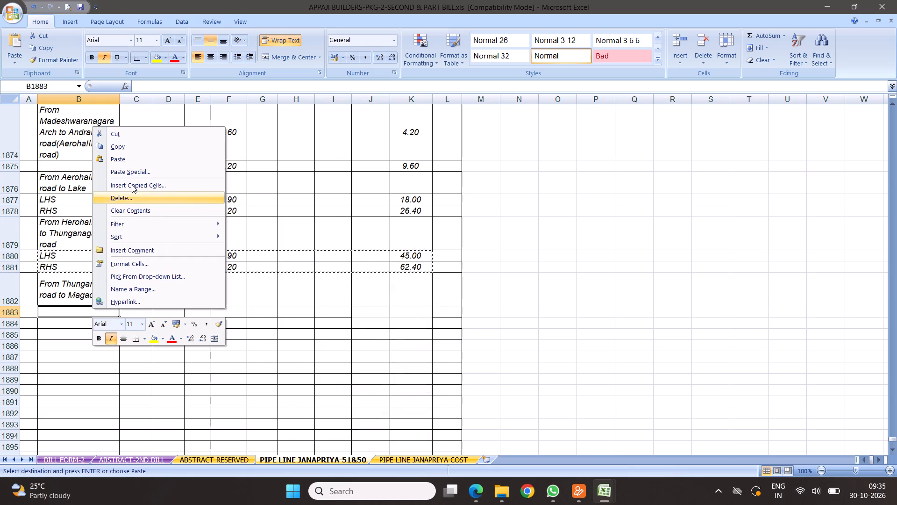
pyautogui.click(115, 157)
# Set the numbers for the Thunganagara road to Magadi road stretch to 44 in E1883 and 45 in E1884.
pyautogui.click(226, 313)
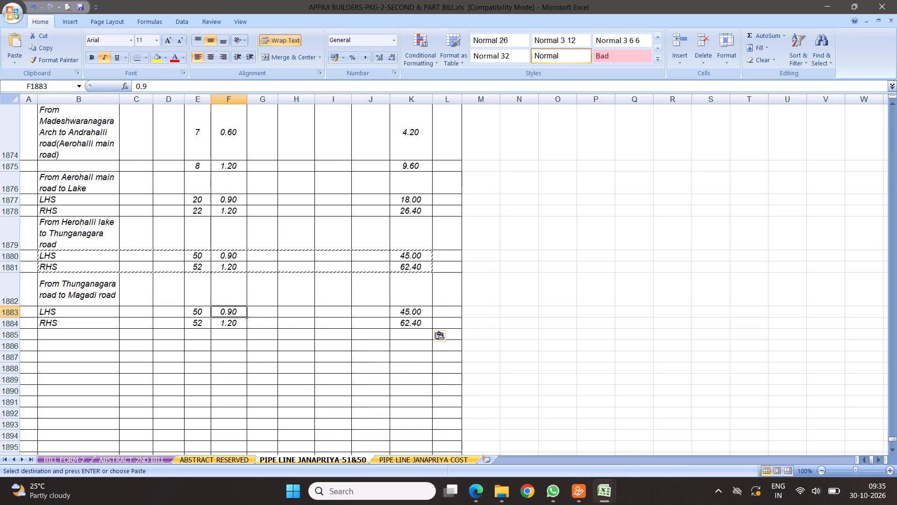
pyautogui.click(195, 309)
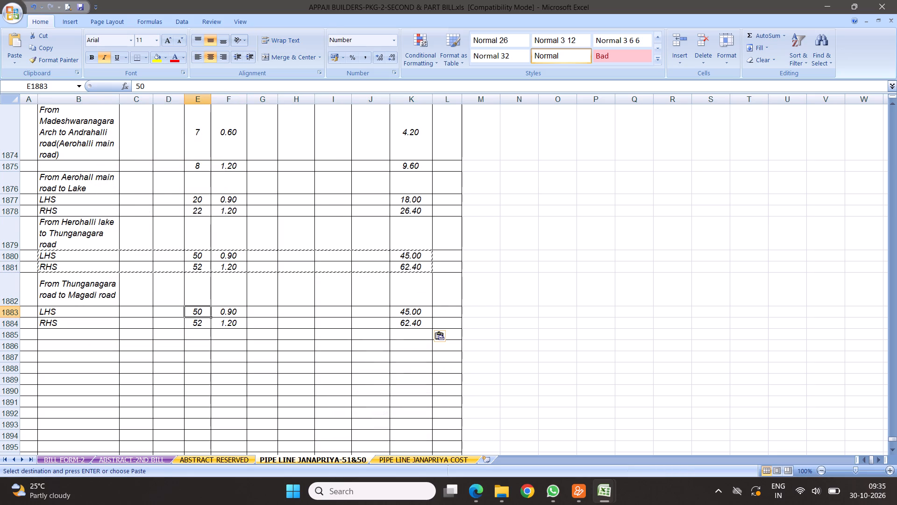
pyautogui.press('4')
pyautogui.press('4')
pyautogui.click(253, 323)
pyautogui.click(199, 323)
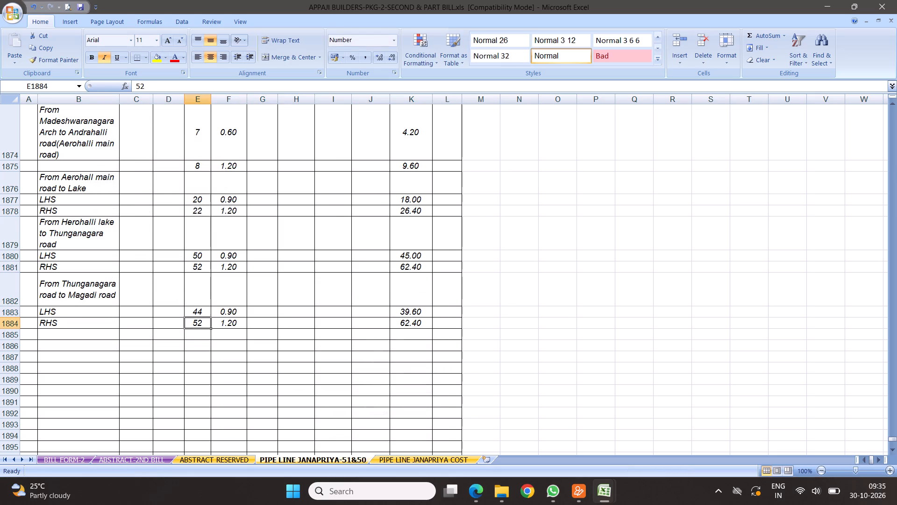
pyautogui.press('4')
pyautogui.press('5')
pyautogui.click(285, 332)
# Set the RHS length in F1884 to 1.05.
pyautogui.scroll(-2, 258, 337)
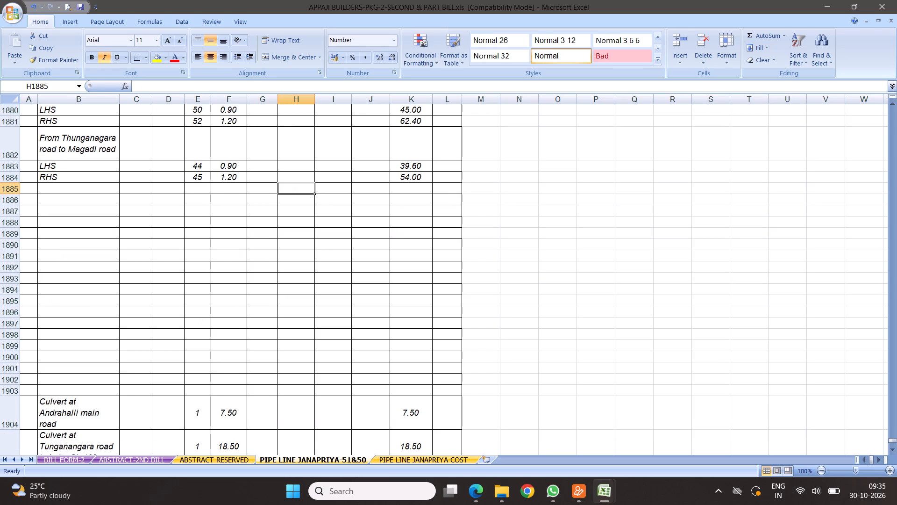
pyautogui.click(226, 175)
pyautogui.press('1')
pyautogui.write('.0')
pyautogui.press('5')
pyautogui.click(329, 244)
# Delete rows 1885 to 1905, covering the empty rows and the two culvert entries above the subtotal.
pyautogui.scroll(-1, 293, 296)
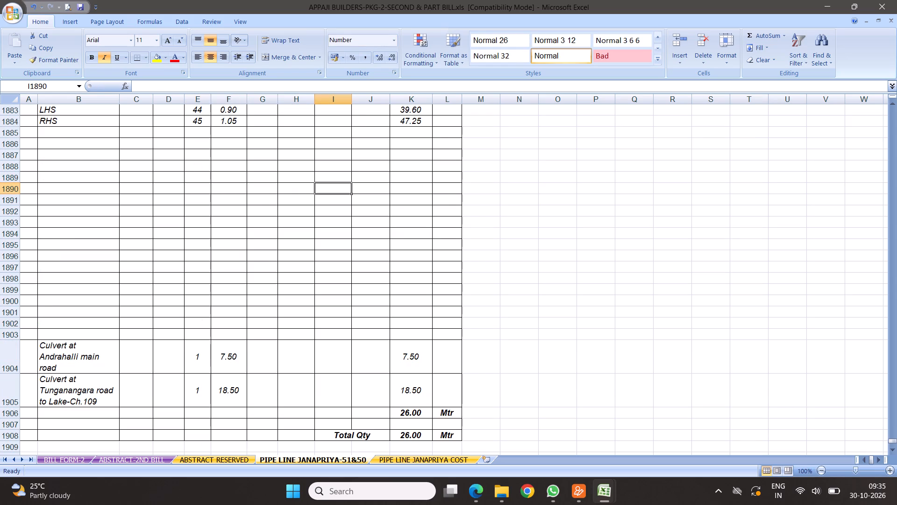
pyautogui.moveTo(9, 134); pyautogui.dragTo(62, 410)
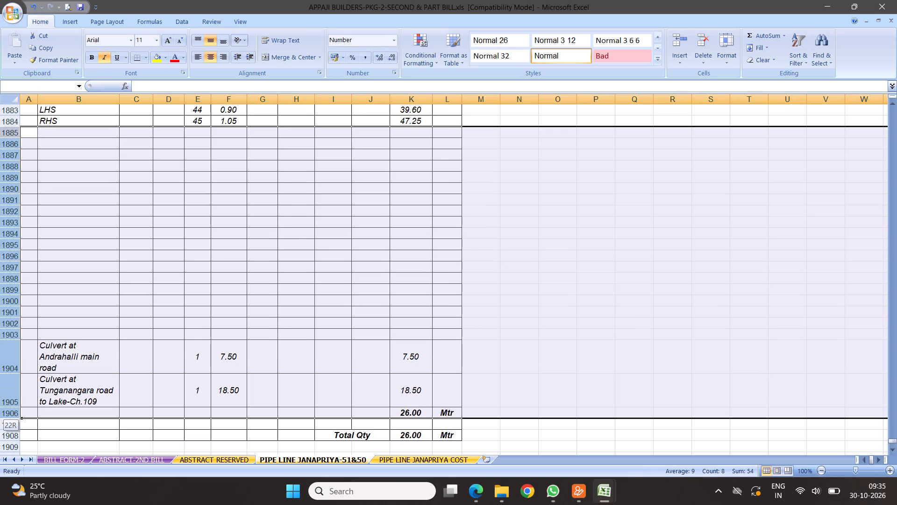
pyautogui.moveTo(62, 410); pyautogui.dragTo(64, 398)
pyautogui.rightClick(107, 263)
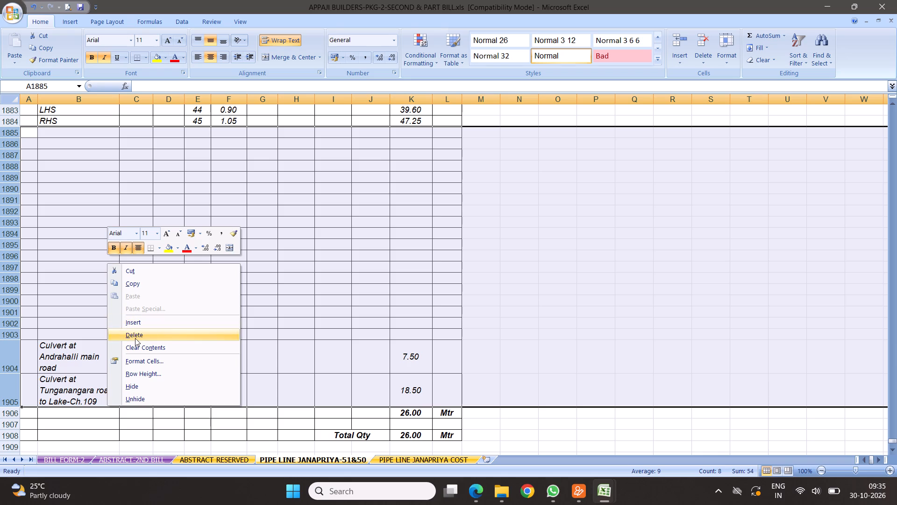
pyautogui.click(135, 338)
# Sum the quantities in K1868:K1884 into the subtotal cell K1885 with AutoSum.
pyautogui.scroll(3, 277, 236)
pyautogui.scroll(1, 442, 287)
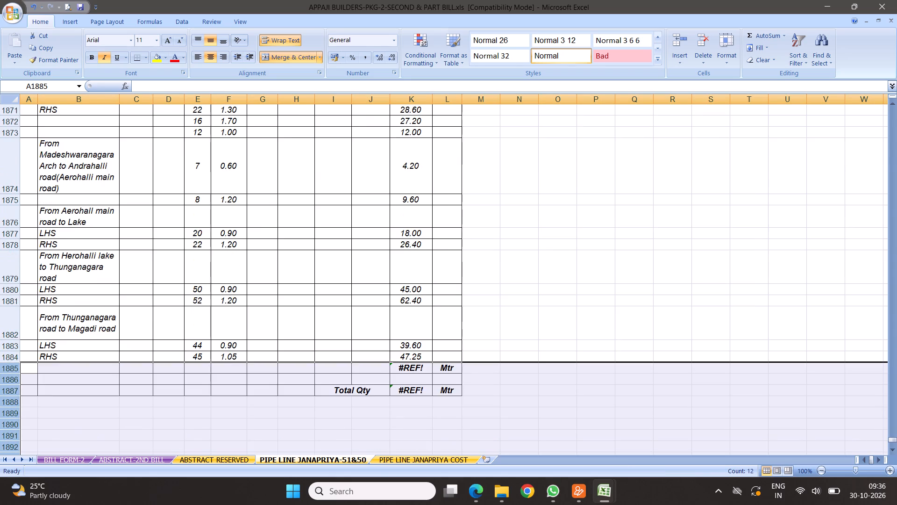
pyautogui.scroll(2, 434, 259)
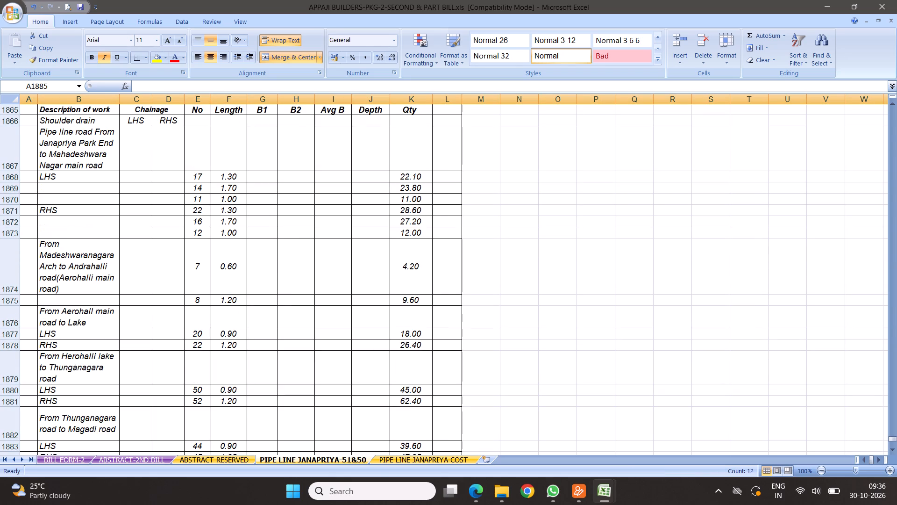
pyautogui.moveTo(409, 178); pyautogui.dragTo(415, 350)
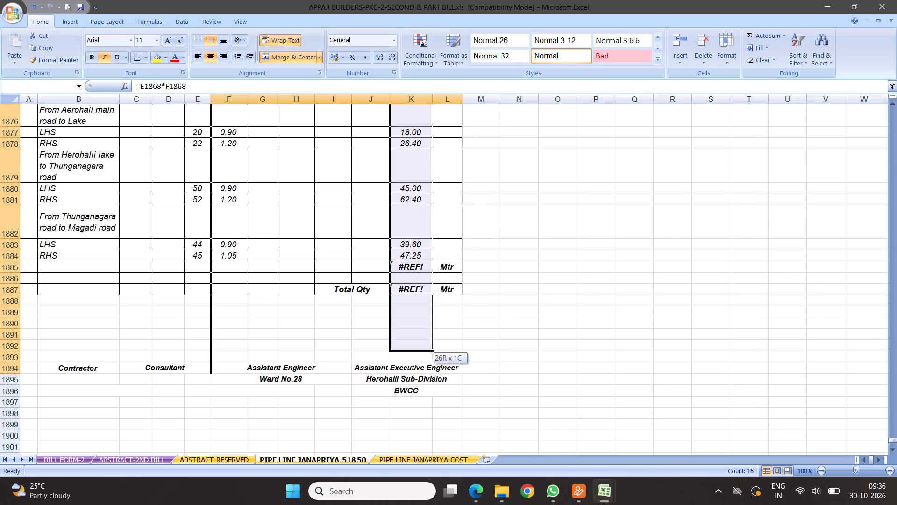
pyautogui.moveTo(415, 350); pyautogui.dragTo(407, 254)
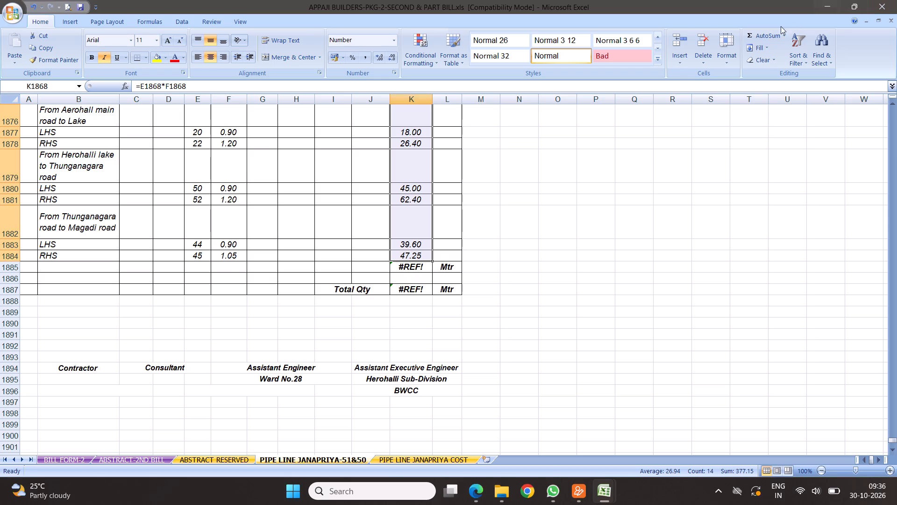
pyautogui.click(753, 34)
pyautogui.scroll(-4, 327, 325)
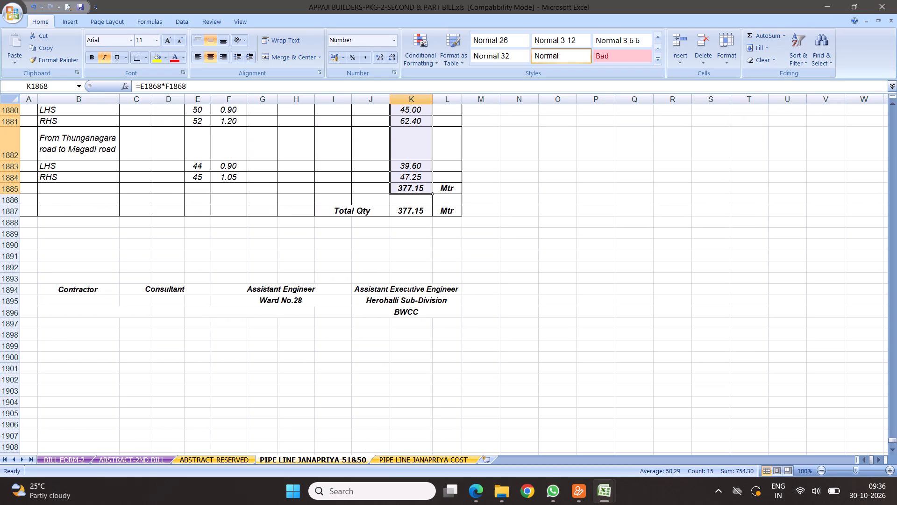
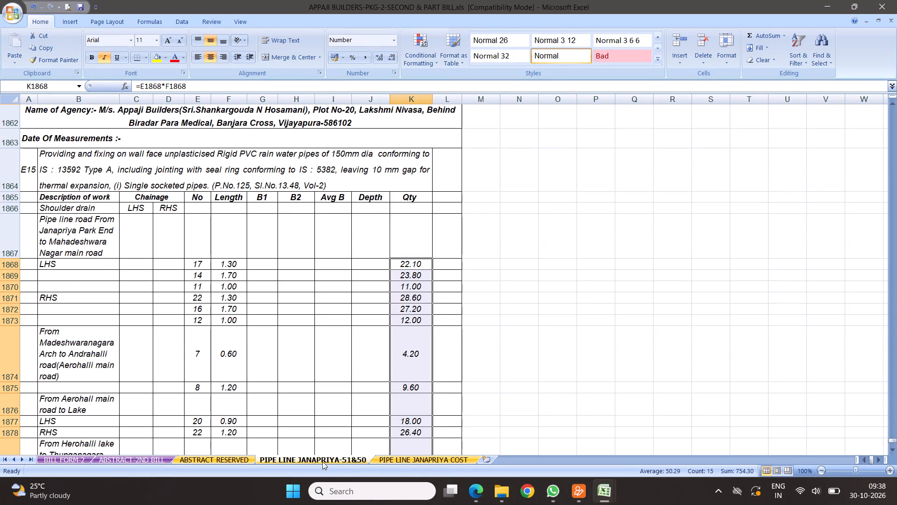
# Link the E15 quantity cell D90 on the PIPE LINE JANAPRIYA COST sheet to total cell K1887 of PIPE LINE JANAPRIYA-51&50.
pyautogui.click(390, 460)
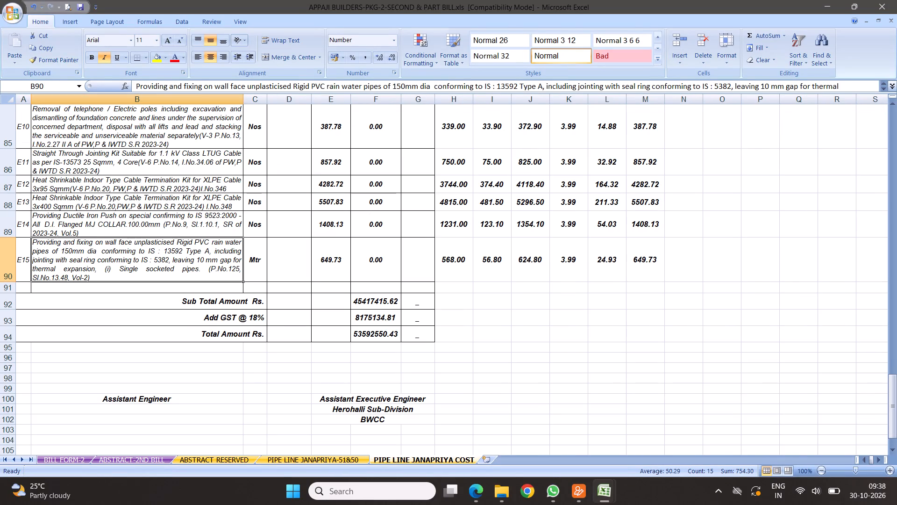
pyautogui.scroll(2, 305, 273)
pyautogui.scroll(-3, 308, 282)
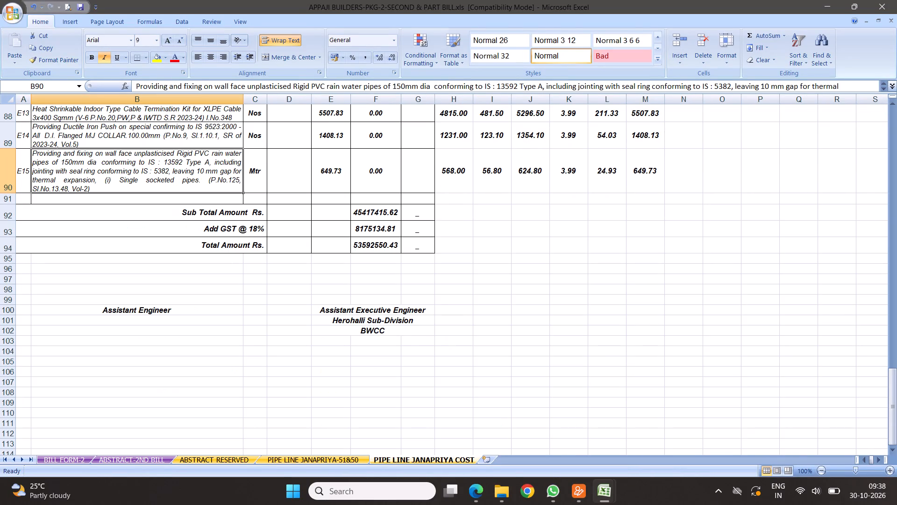
pyautogui.click(291, 181)
pyautogui.press('=')
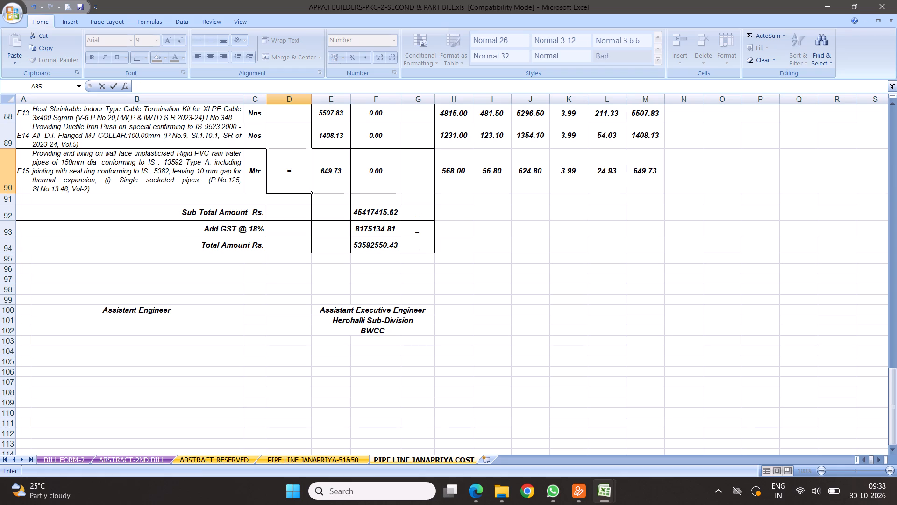
pyautogui.click(304, 459)
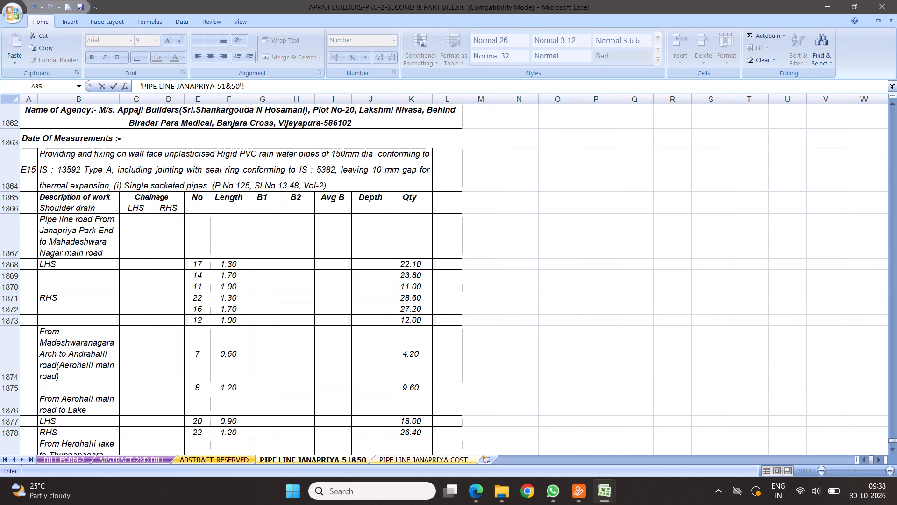
pyautogui.scroll(-8, 400, 321)
pyautogui.click(414, 119)
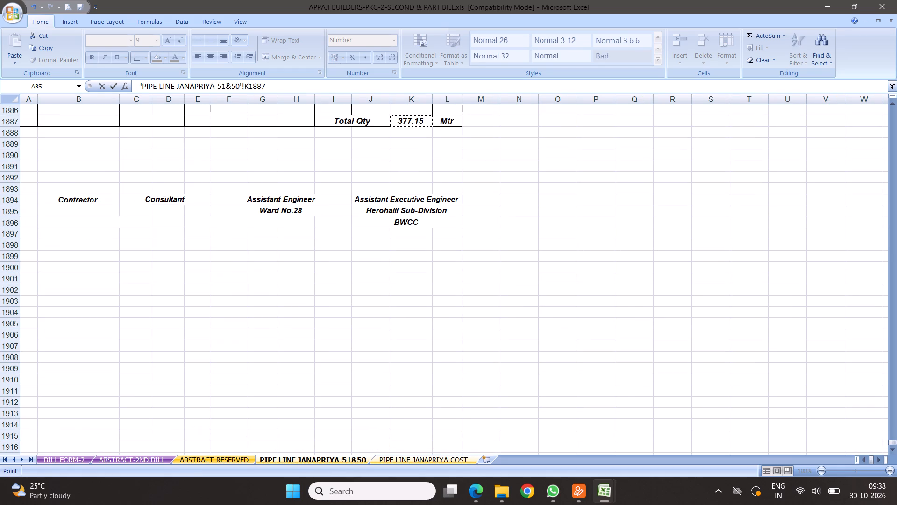
pyautogui.press('Return')
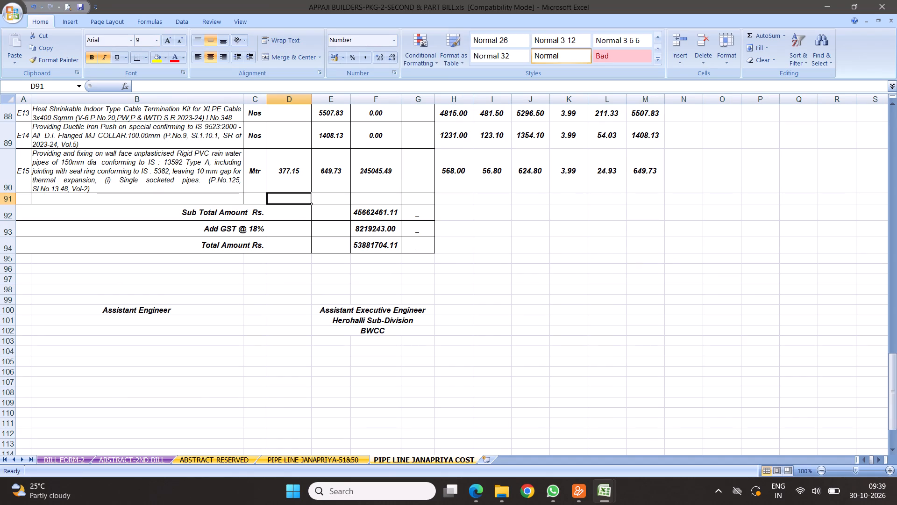
# Inspect the Sub Total Amount formula in F92 to check which rows of the amount column it sums.
pyautogui.click(368, 209)
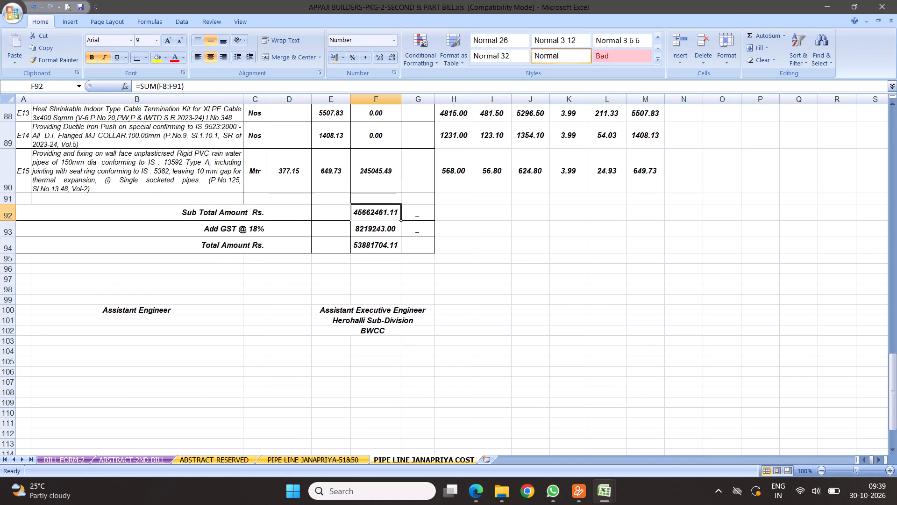
pyautogui.click(199, 87)
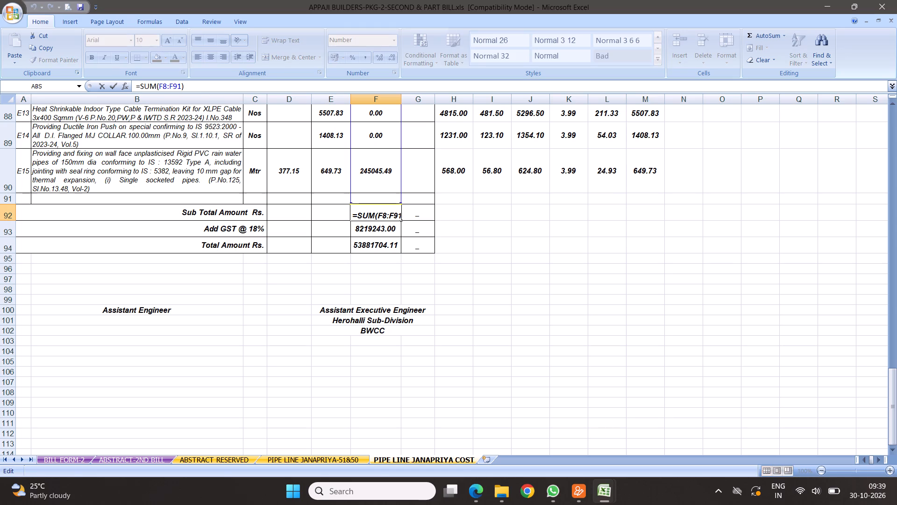
pyautogui.click(235, 242)
pyautogui.click(183, 160)
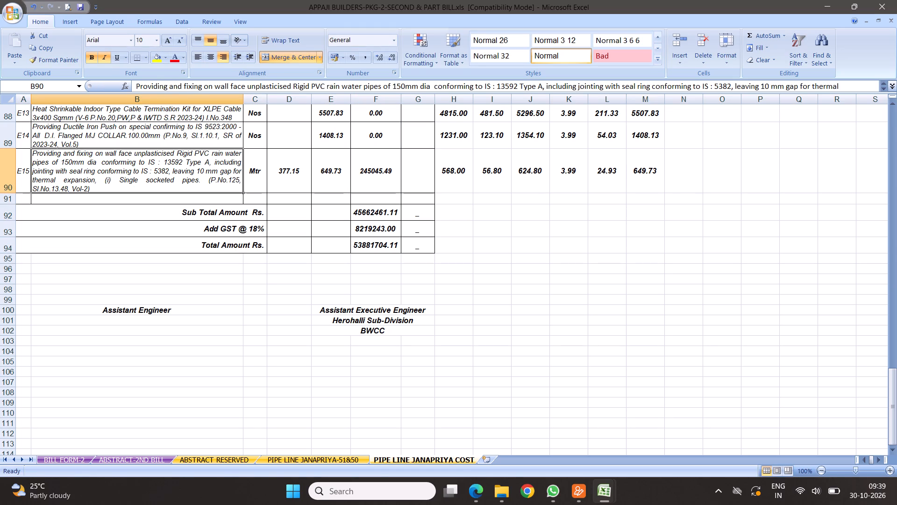
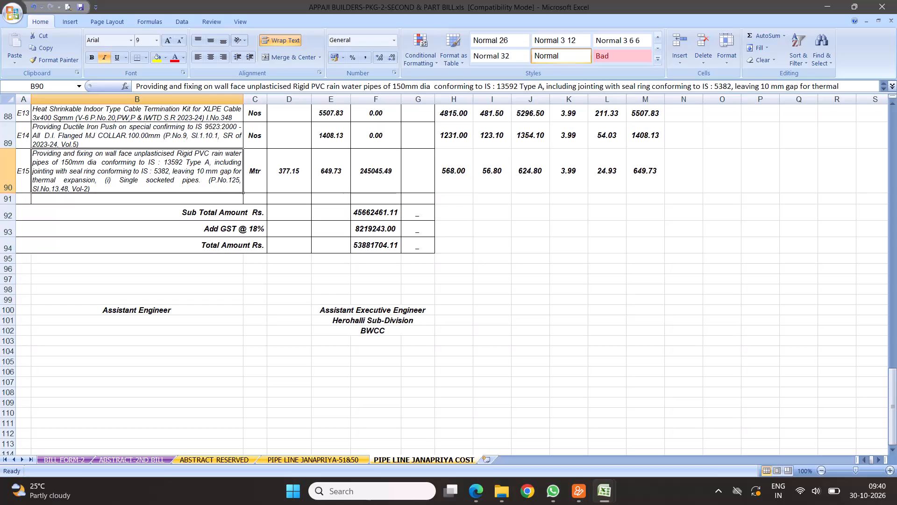
# Inspect the amount formula in F90 for the E15 150mm rain water pipe item.
pyautogui.click(369, 183)
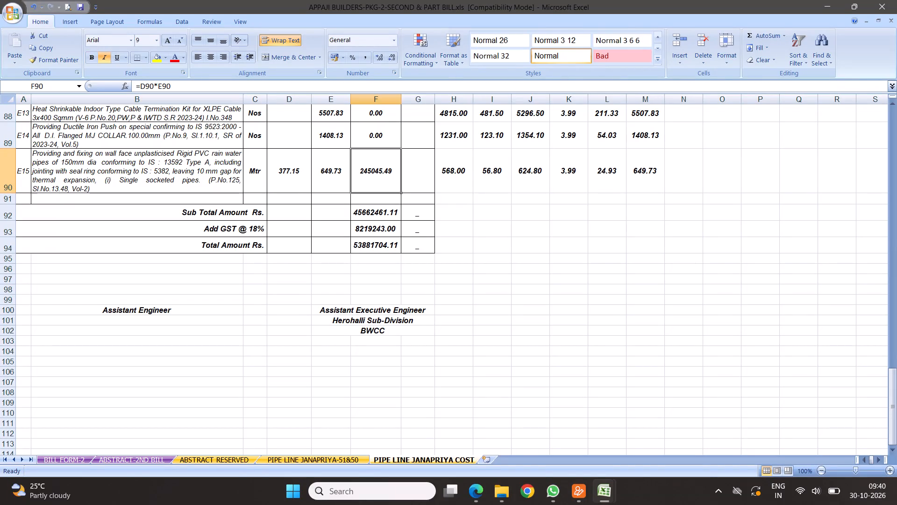
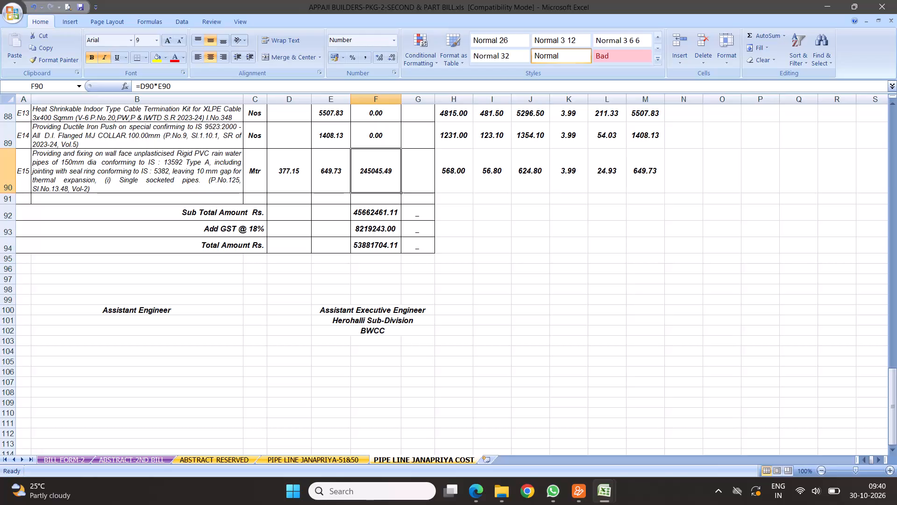
# On the PIPE LINE JANAPRIYA-51&50 sheet, set column E for Thunganagara road to Magadi road to 50 for RHS and 55 for LHS.
pyautogui.click(357, 459)
pyautogui.scroll(2, 214, 279)
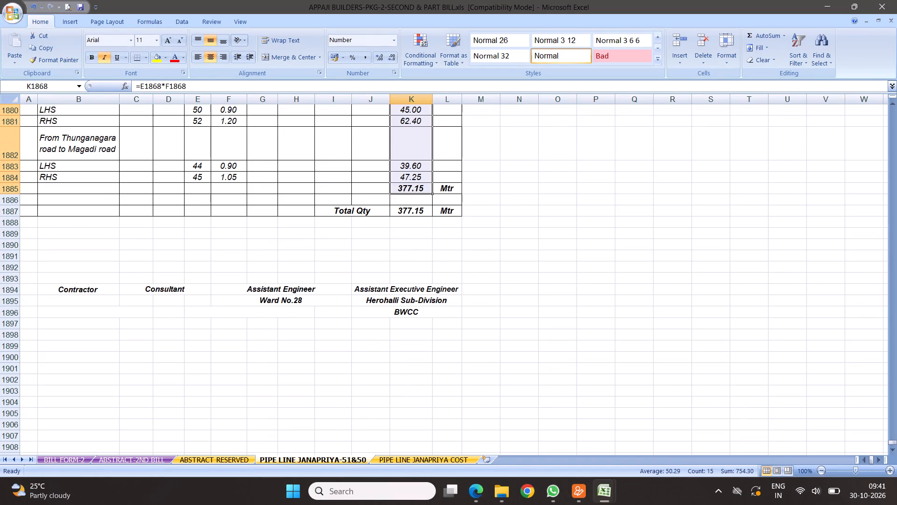
pyautogui.click(199, 166)
pyautogui.scroll(1, 245, 195)
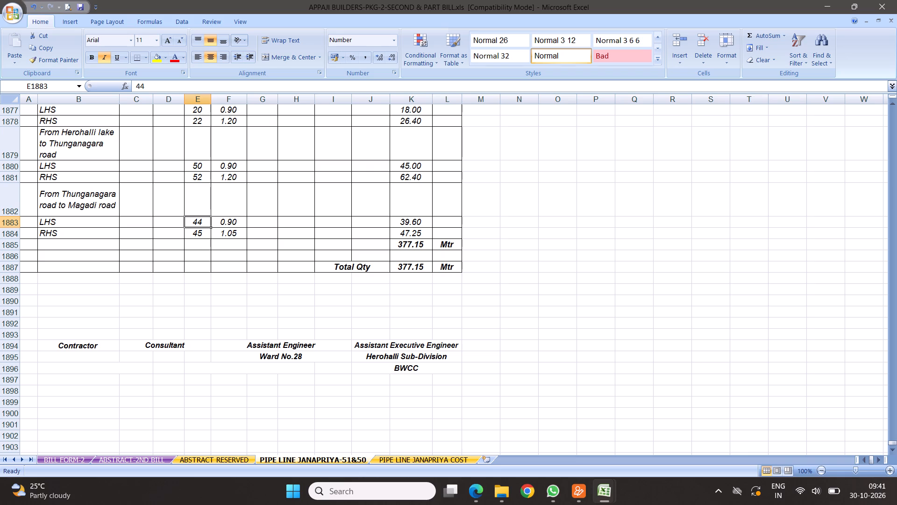
pyautogui.click(196, 233)
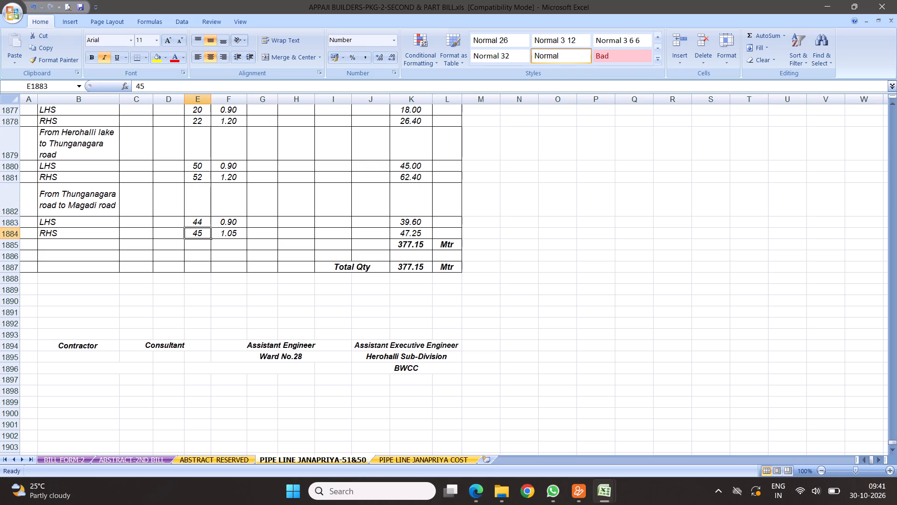
pyautogui.write('50')
pyautogui.press('Return')
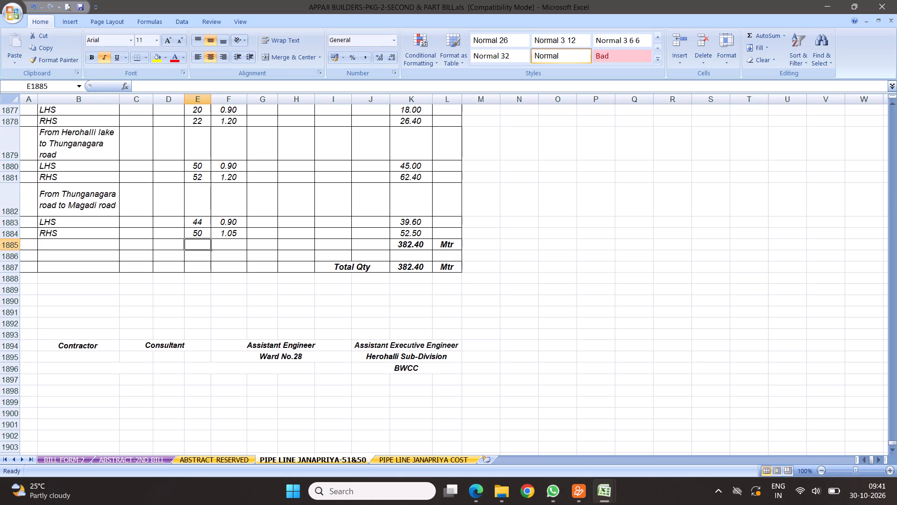
pyautogui.click(196, 233)
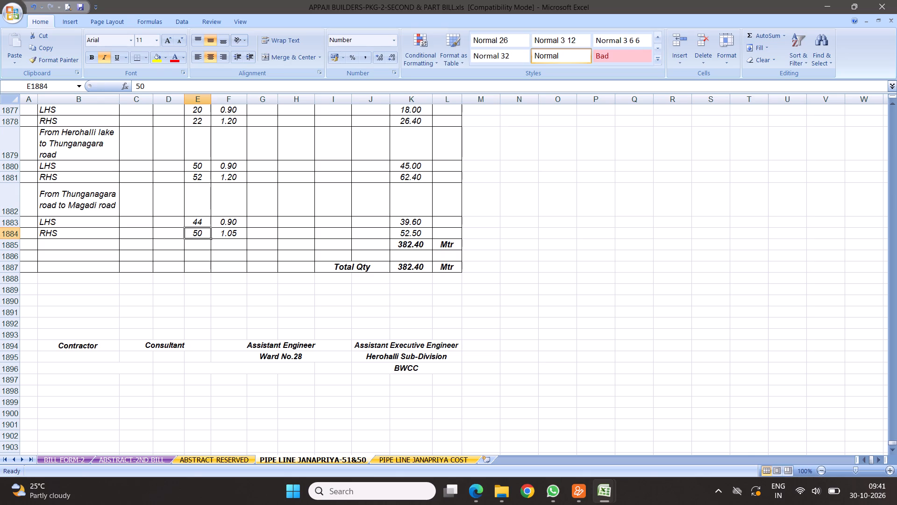
pyautogui.click(196, 222)
pyautogui.write('55')
pyautogui.press('Return')
# Examine the E15 rain water pipe row's quantity and rate cells on the ABSTRACT RESERVED sheet, along with the item rows above.
pyautogui.click(215, 458)
pyautogui.scroll(-7, 266, 310)
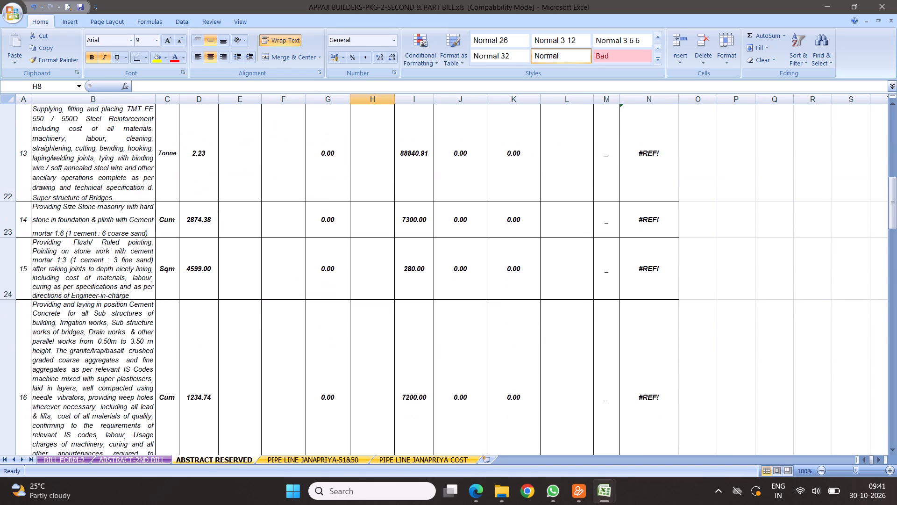
pyautogui.scroll(-19, 281, 303)
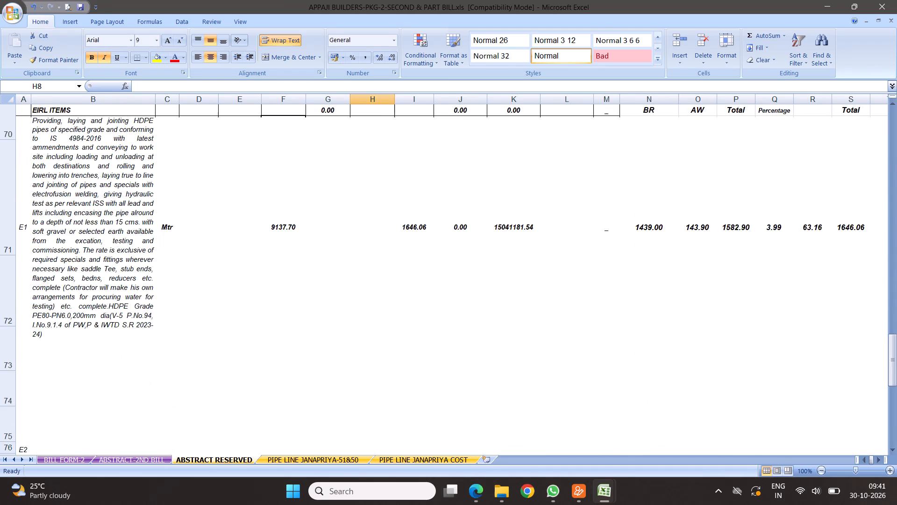
pyautogui.scroll(-6, 304, 268)
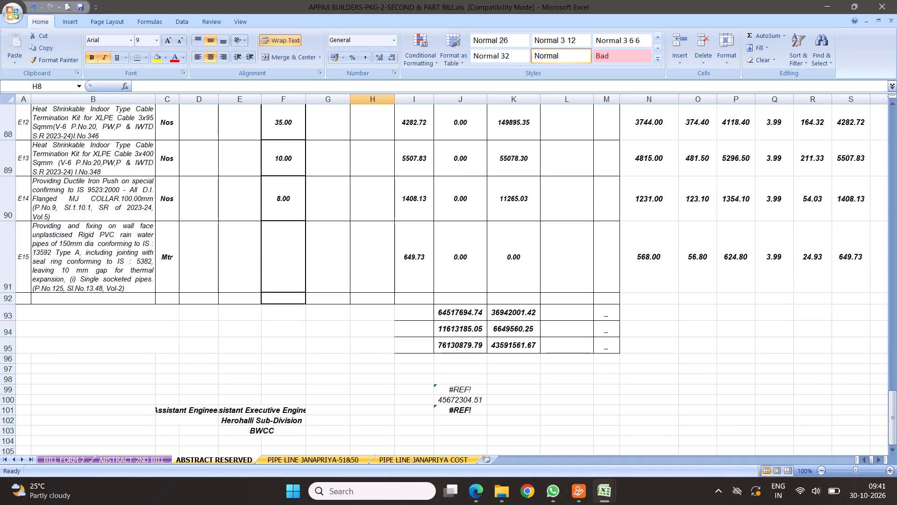
pyautogui.click(291, 254)
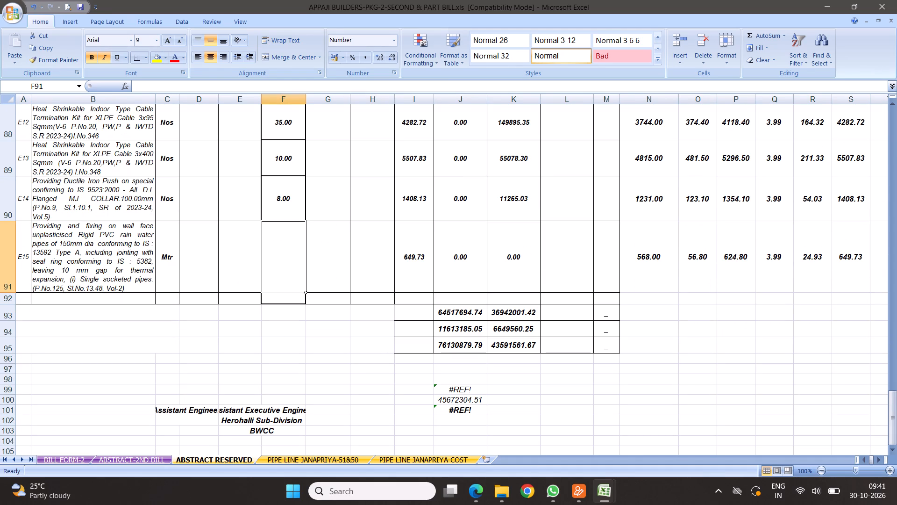
pyautogui.click(411, 261)
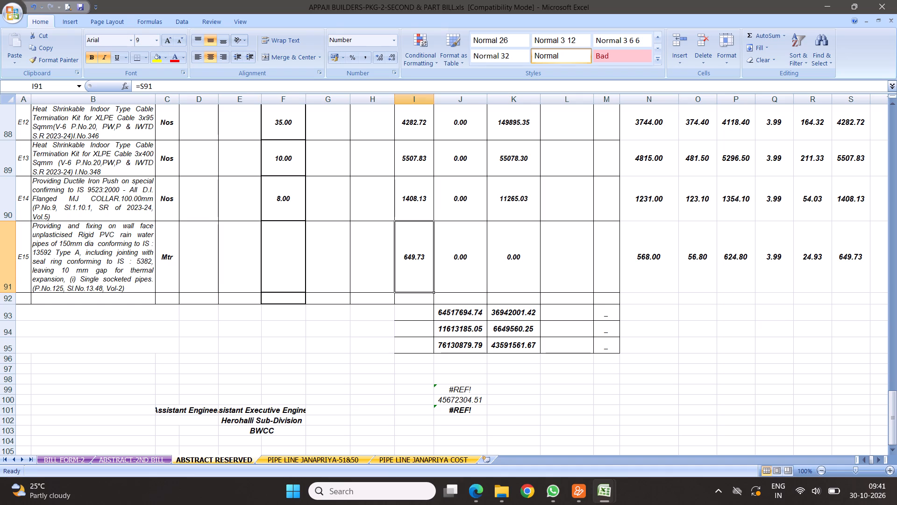
pyautogui.scroll(10, 492, 267)
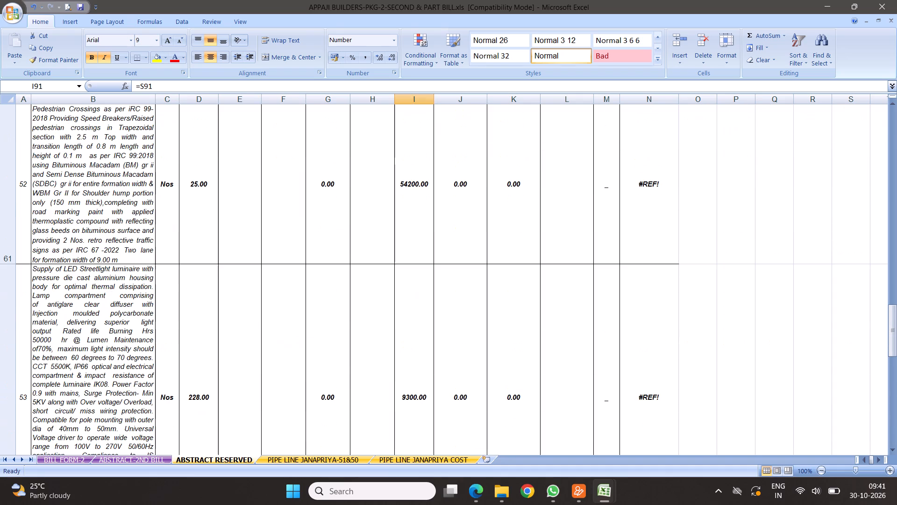